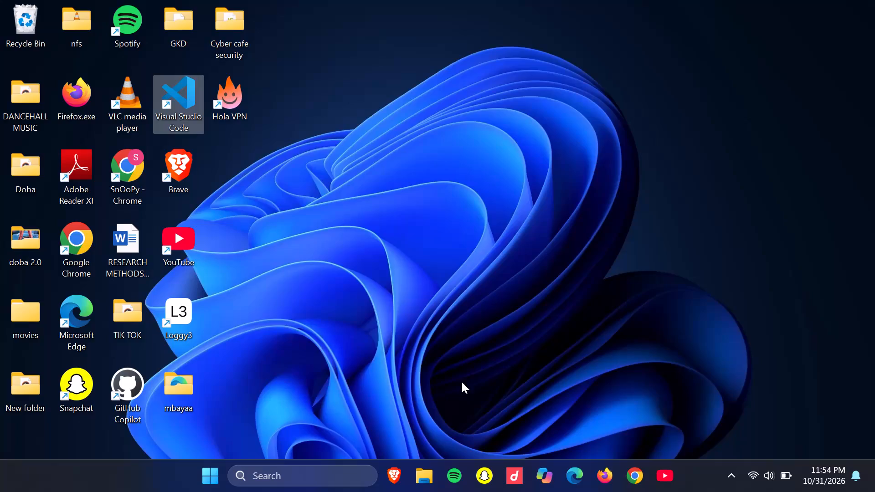
# Launch Excel and create a blank workbook.
pyautogui.write('excel')
pyautogui.press('Return')
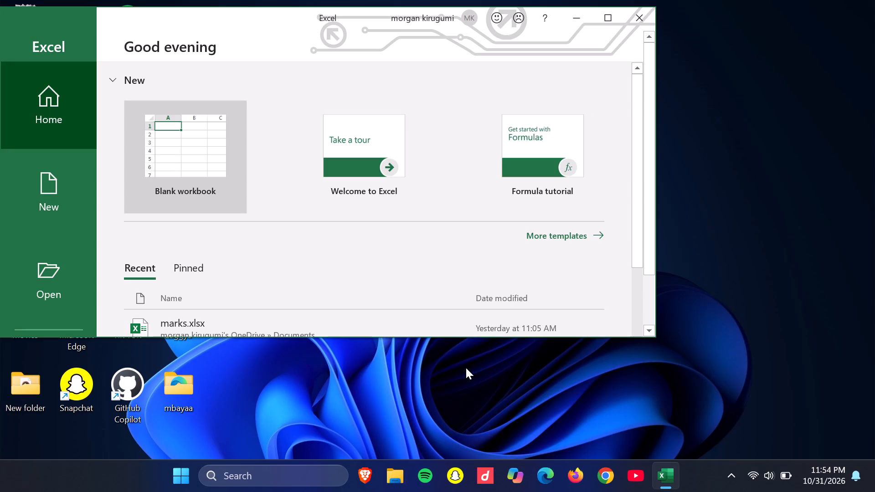
pyautogui.press('Return')
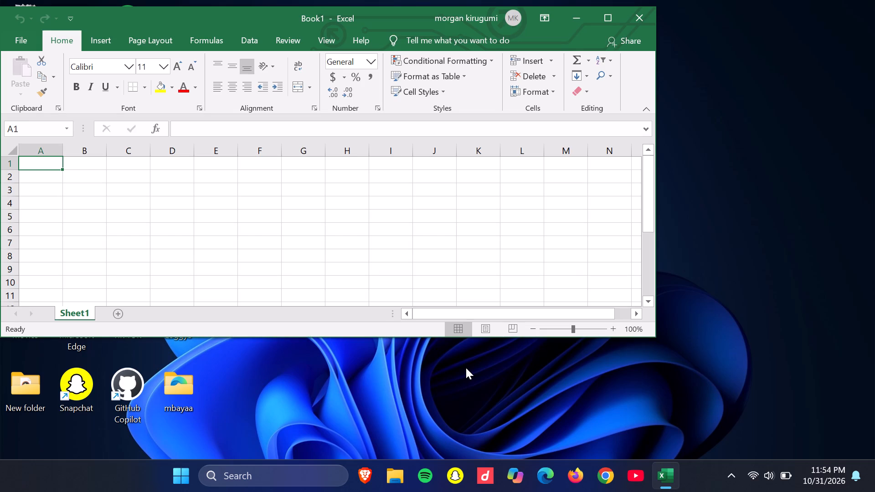
# Enter the column headers Student Name, CAT1, CAT2 and EXAM in cells A1 to D1.
pyautogui.press('s')
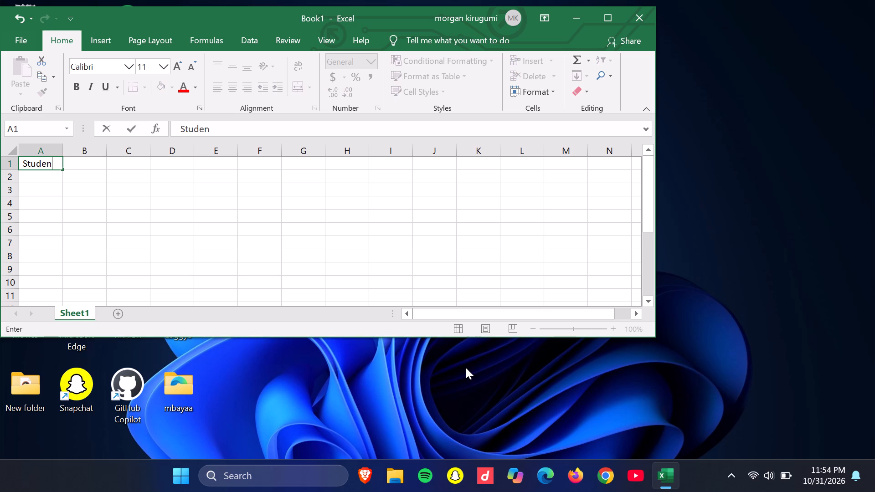
pyautogui.write('ame')
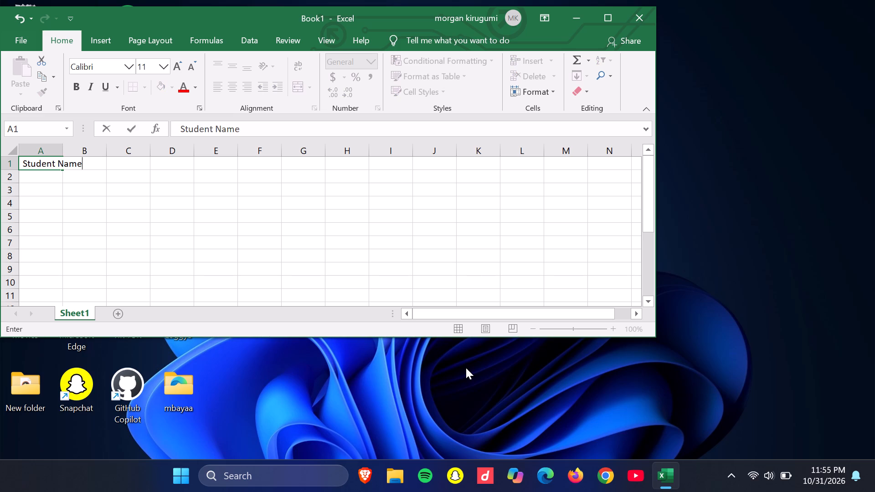
pyautogui.press('Return')
pyautogui.press('Right')
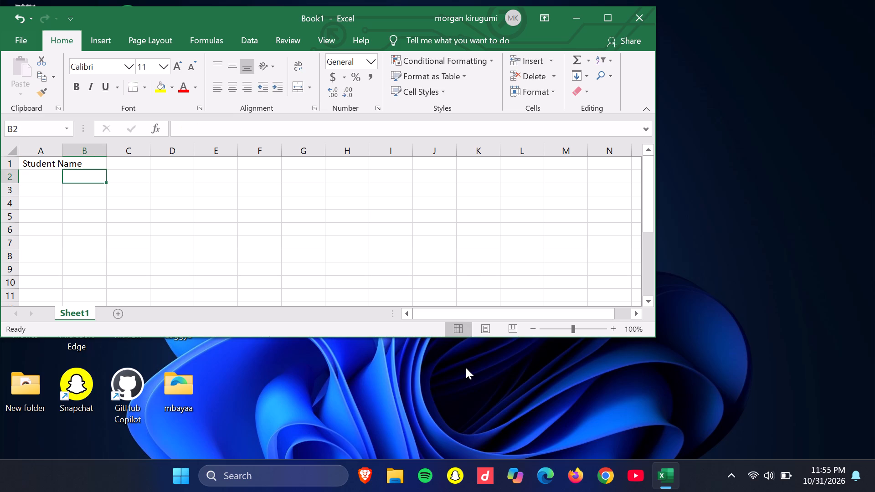
pyautogui.press('Up')
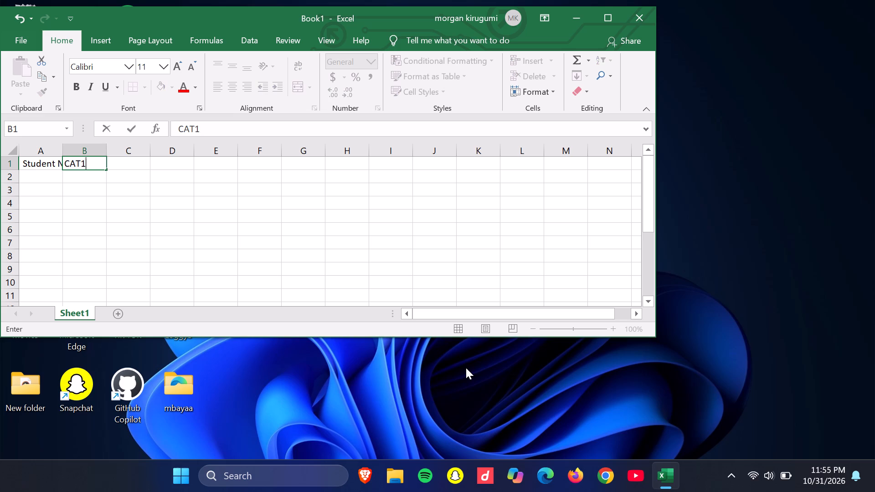
pyautogui.press('Right')
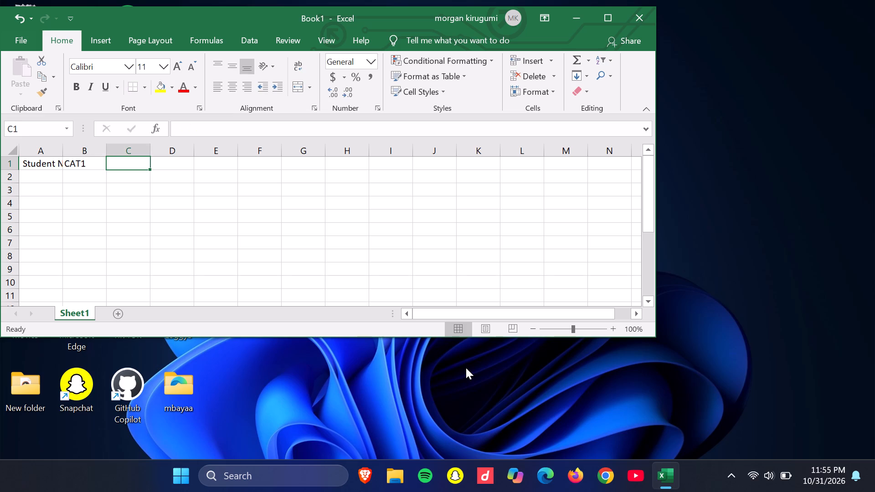
pyautogui.write('CAT2')
pyautogui.press('Right')
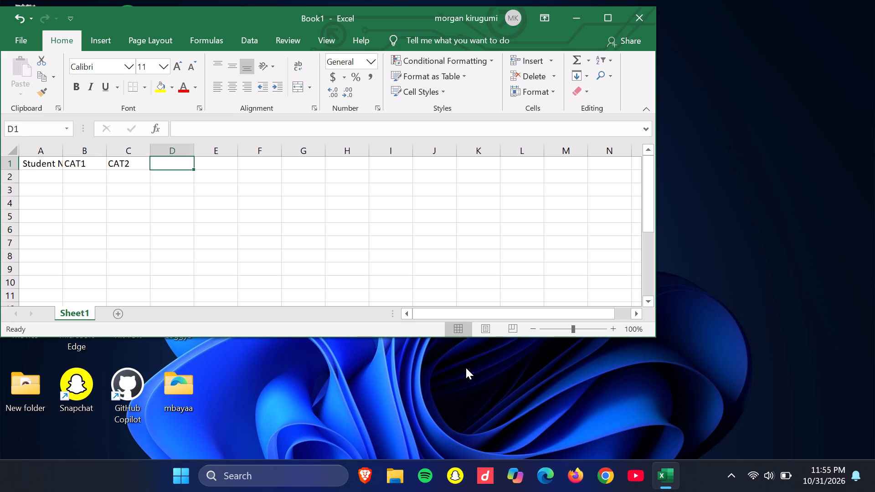
pyautogui.write('EXAM')
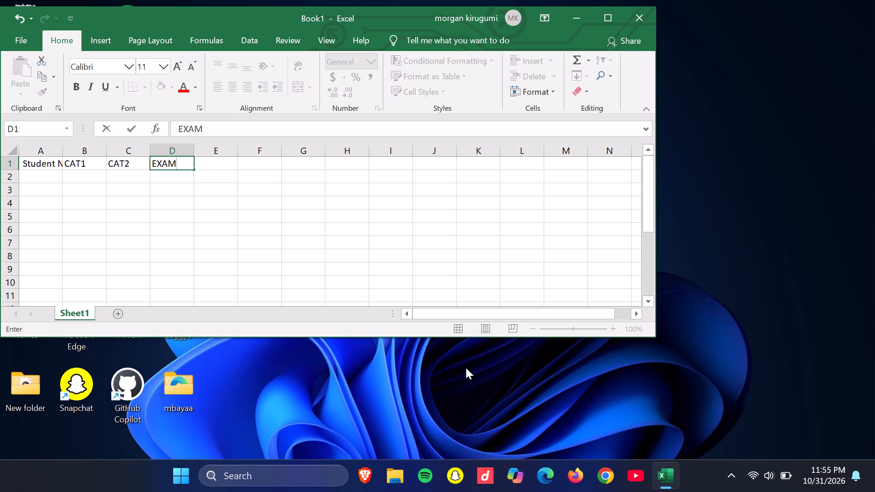
# Enter the student names John, Mary and Peter in cells A2 to A4.
pyautogui.press('Down')
pyautogui.press('Left')
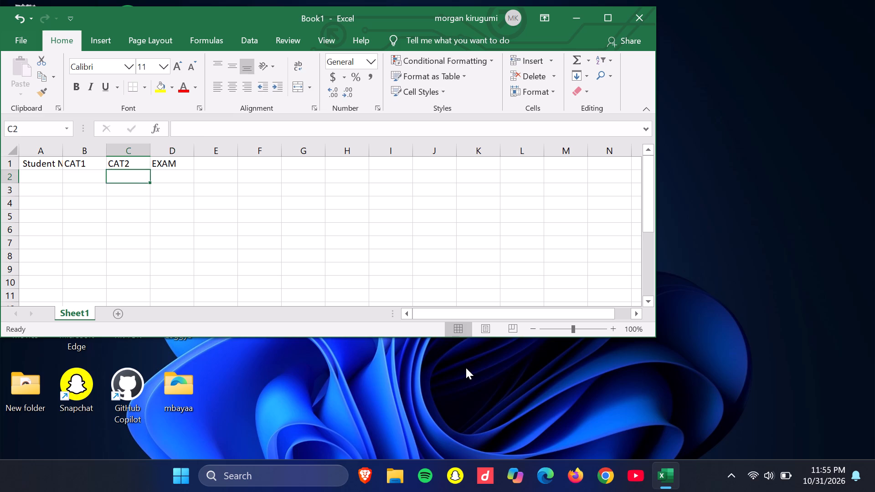
pyautogui.press('Left')
pyautogui.press('Left')
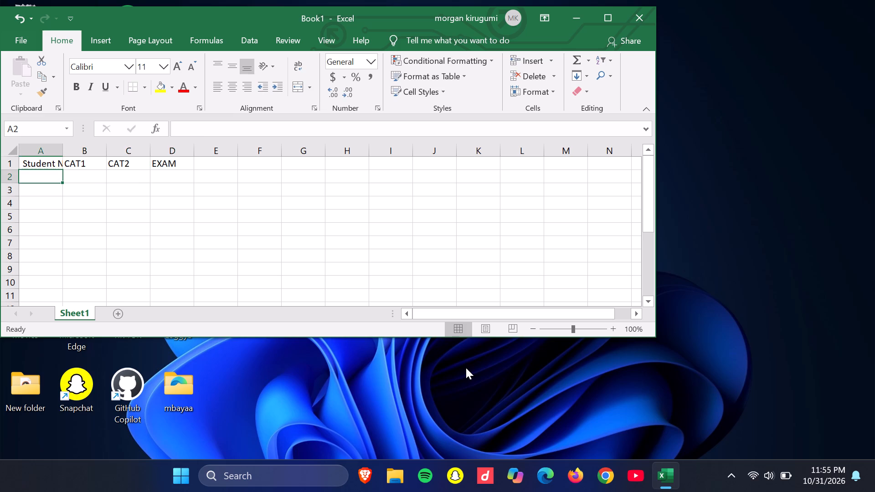
pyautogui.press('j')
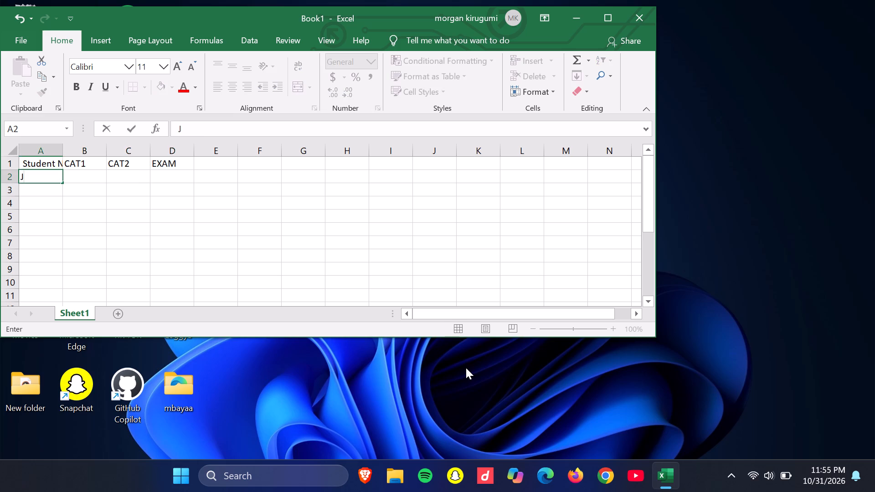
pyautogui.write('ohn')
pyautogui.press('Down')
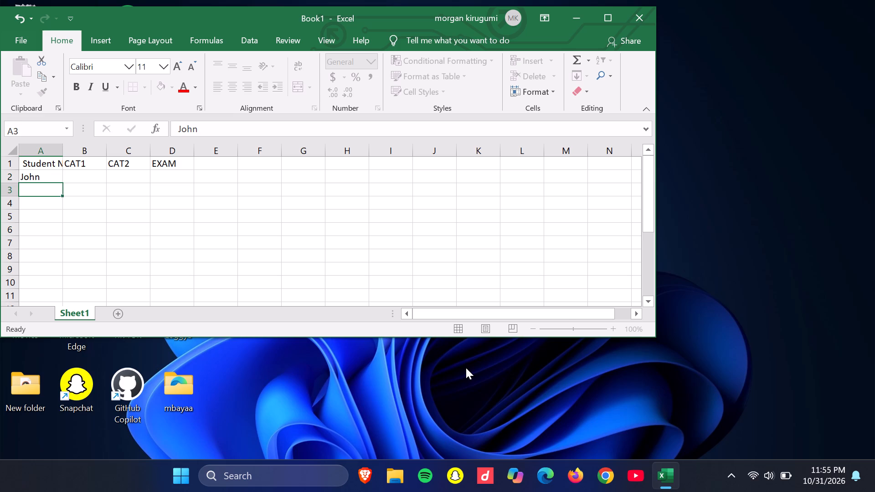
pyautogui.write('ary')
pyautogui.press('Down')
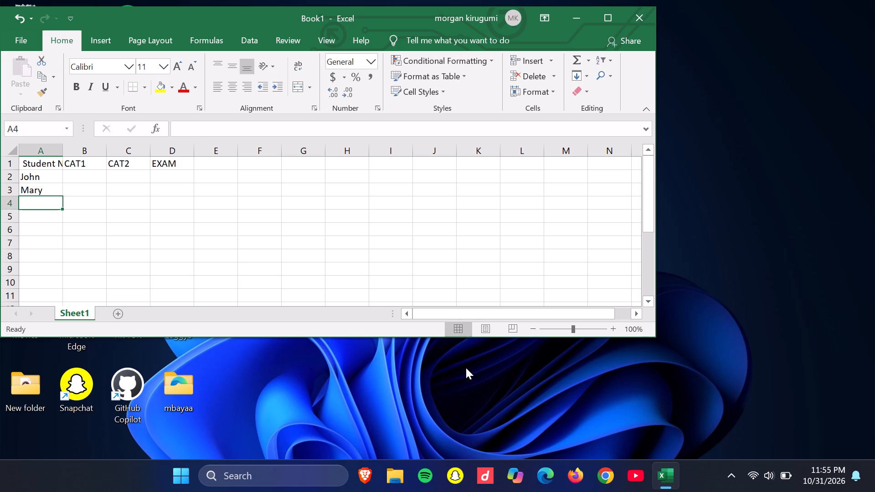
pyautogui.write('eter')
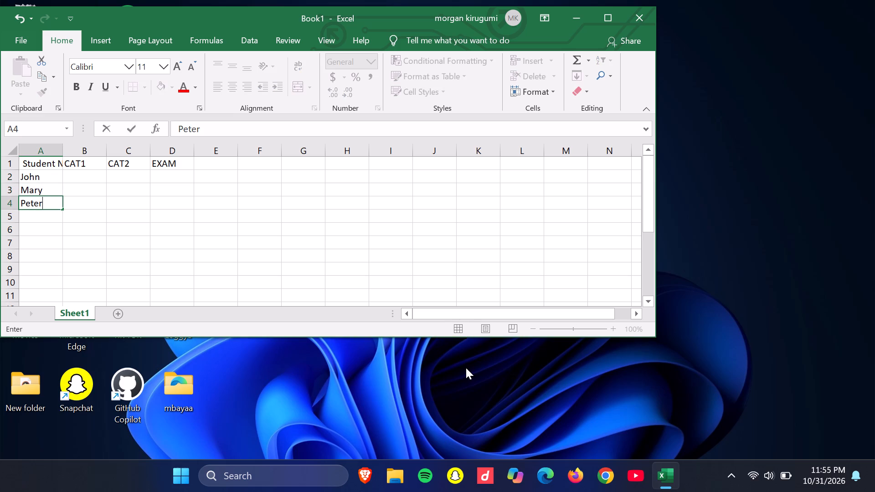
pyautogui.press('Down')
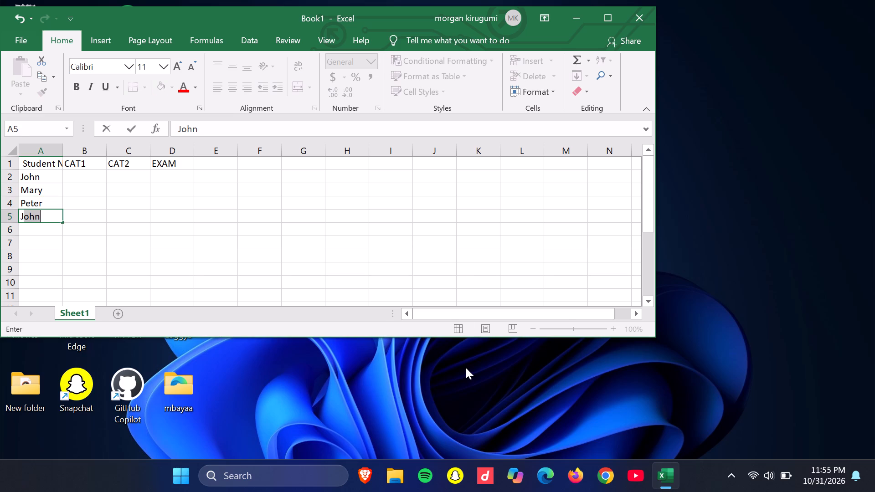
# Enter the student names James and Grace in cells A5 and A6.
pyautogui.write('mase')
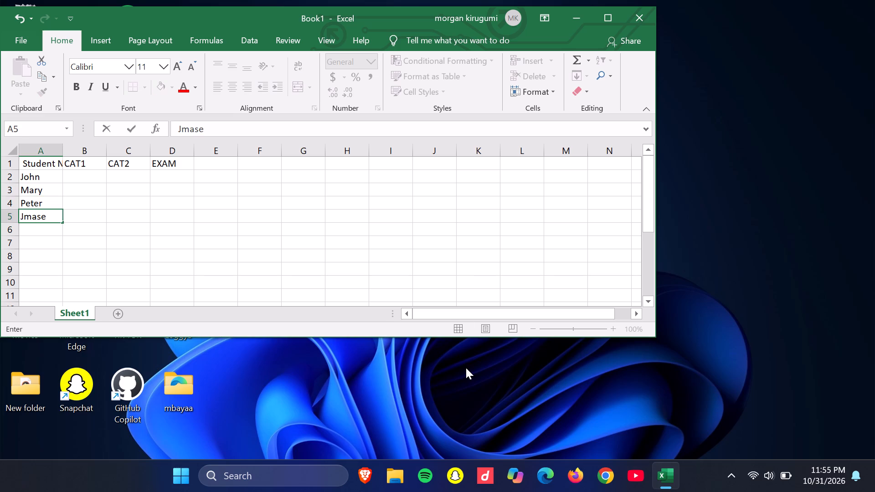
pyautogui.press('BackSpace')
pyautogui.press('BackSpace')
pyautogui.press('BackSpace')
pyautogui.press('BackSpace')
pyautogui.press('a')
pyautogui.write('mes')
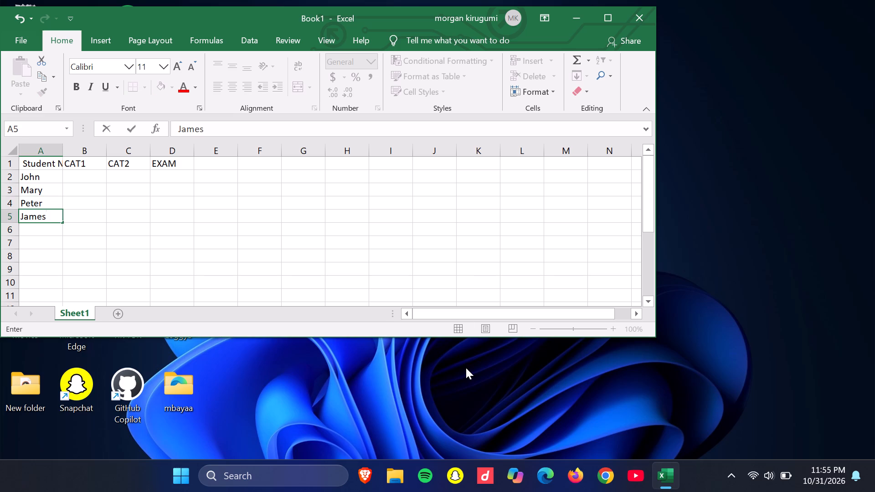
pyautogui.press('Down')
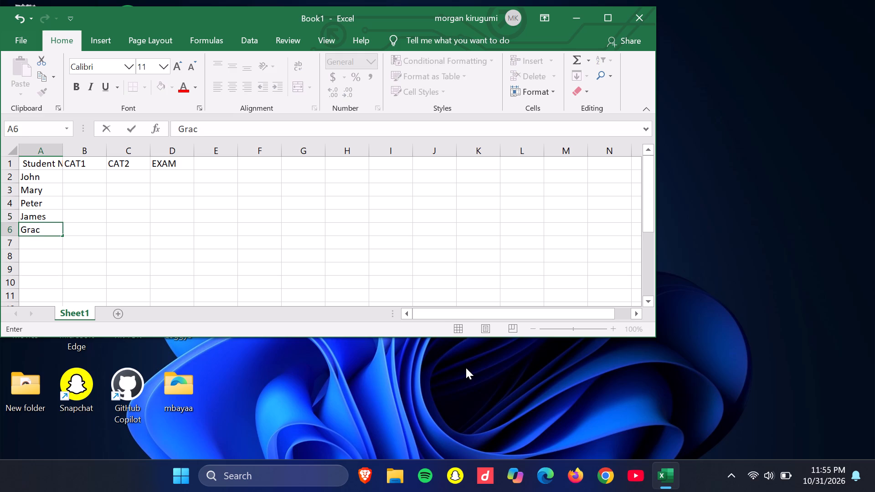
pyautogui.press('Down')
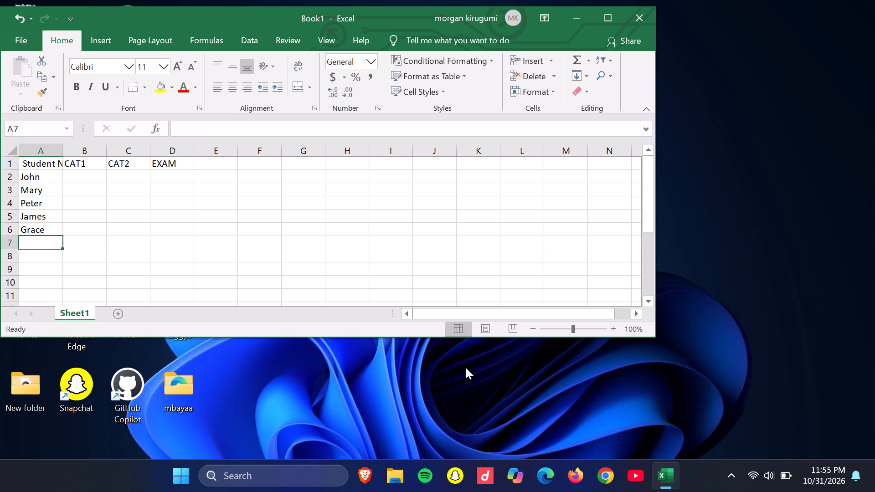
# Enter the student names Brian, Sarah and Kevin in cells A7 to A9.
pyautogui.write('ria')
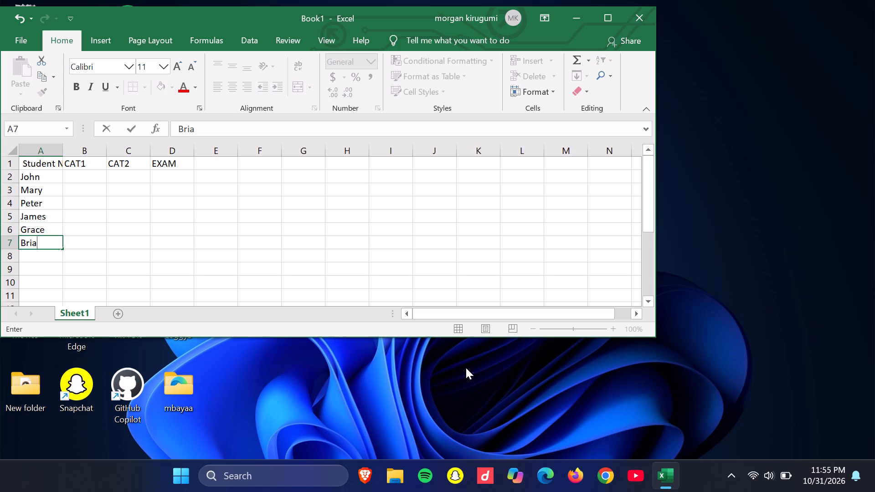
pyautogui.press('n')
pyautogui.press('Down')
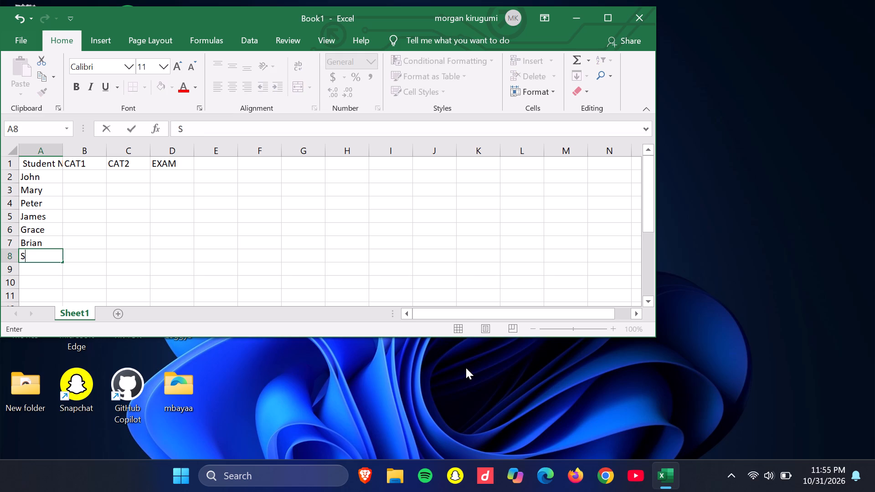
pyautogui.write('ara')
pyautogui.press('h')
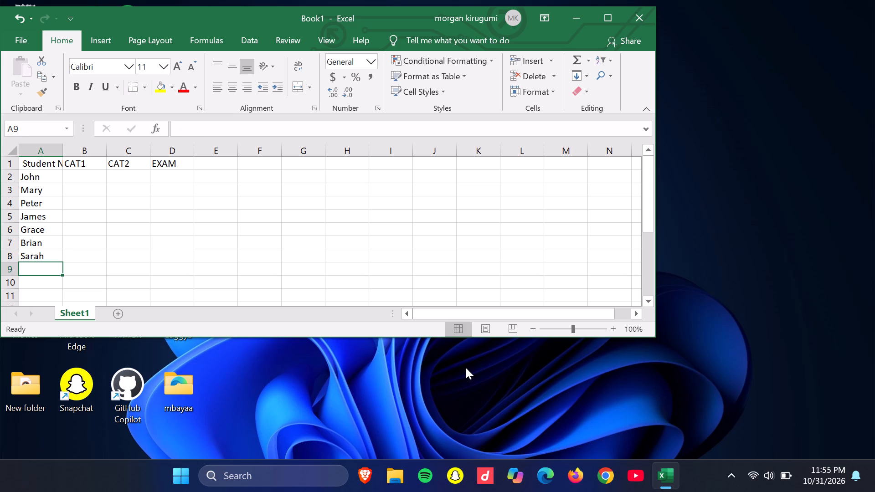
pyautogui.write('evin')
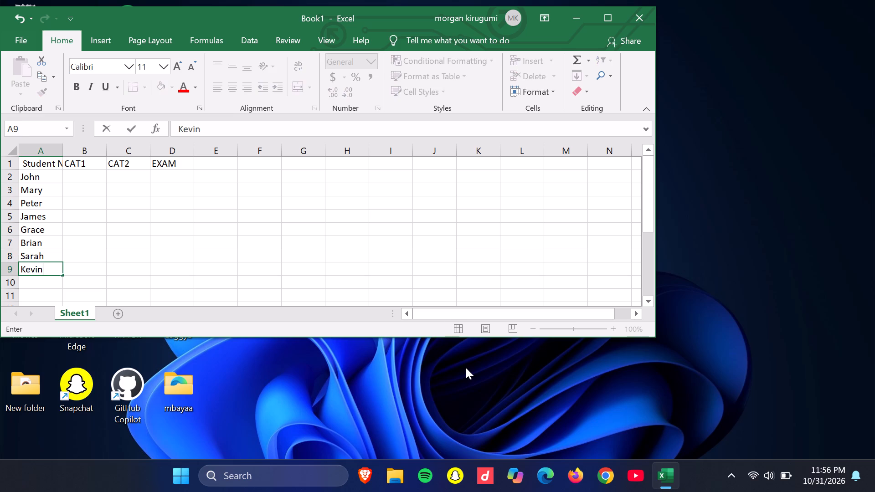
pyautogui.press('Right')
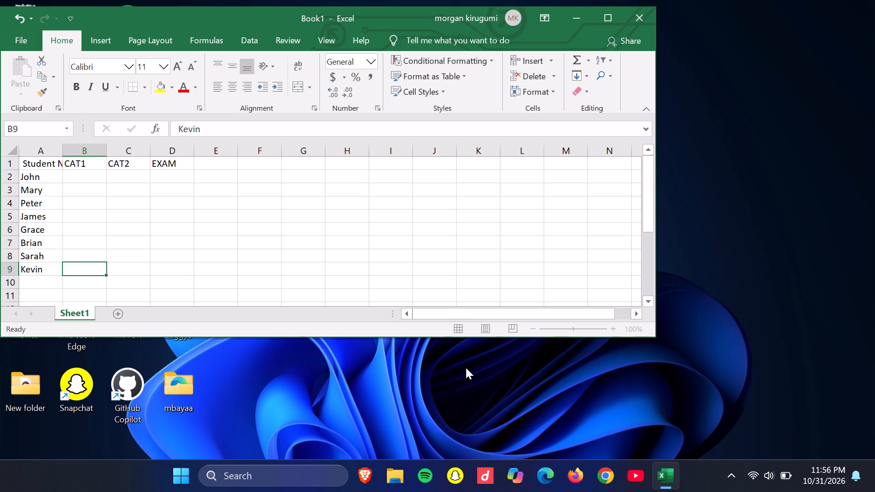
# Enter 15 as John's CAT1 mark in cell B2.
pyautogui.press('Up')
pyautogui.press('Up')
pyautogui.press('Up')
pyautogui.press('Up')
pyautogui.press('Up')
pyautogui.press('Up')
pyautogui.press('Up')
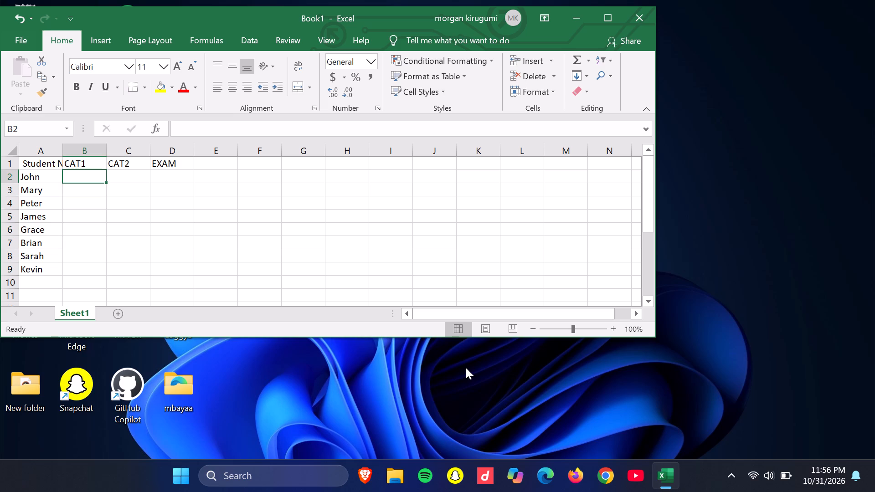
pyautogui.write('15')
pyautogui.press('Down')
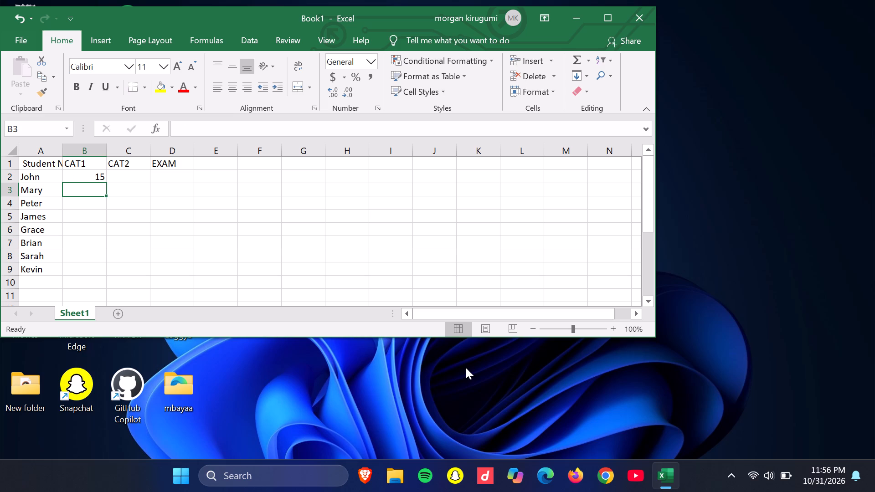
# Enter the CAT1 marks 15 for John and 12 for Mary in cells B2 and B3.
pyautogui.press('Down')
pyautogui.press('Down')
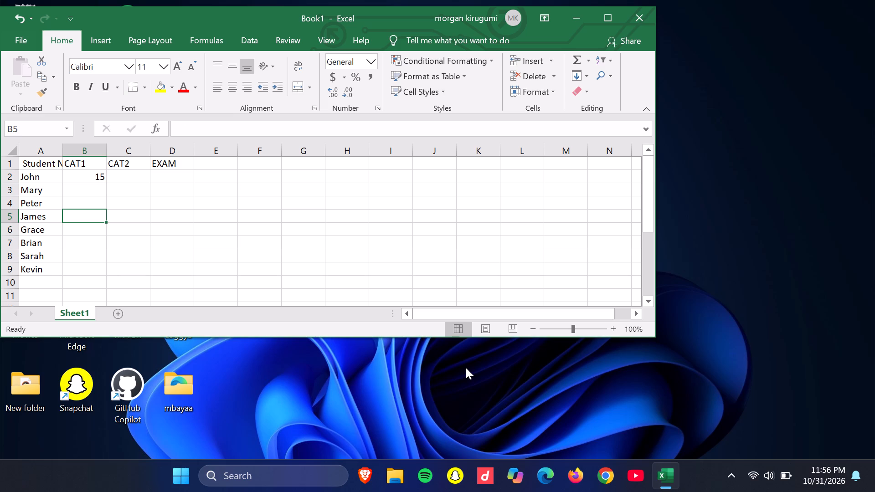
pyautogui.press('Up')
pyautogui.press('Up')
pyautogui.press('Up')
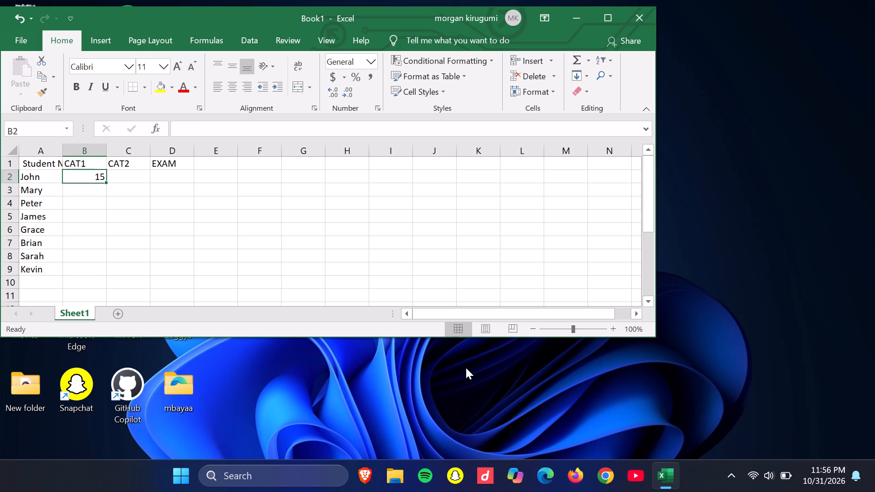
pyautogui.press('Up')
pyautogui.press('Down')
pyautogui.write('15')
pyautogui.press('Down')
pyautogui.write('12')
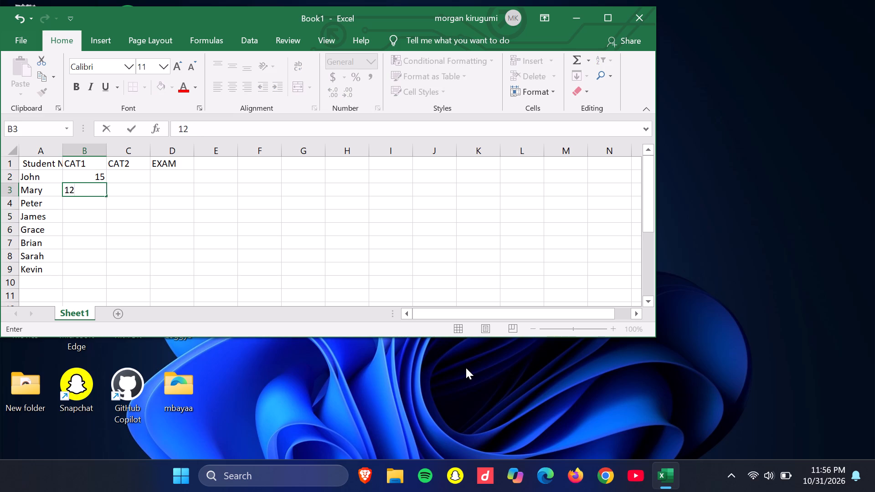
pyautogui.press('Down')
# Enter the CAT1 marks 17, 10 and 18 for Peter, James and Grace in cells B4 to B6.
pyautogui.press('1')
pyautogui.press('7')
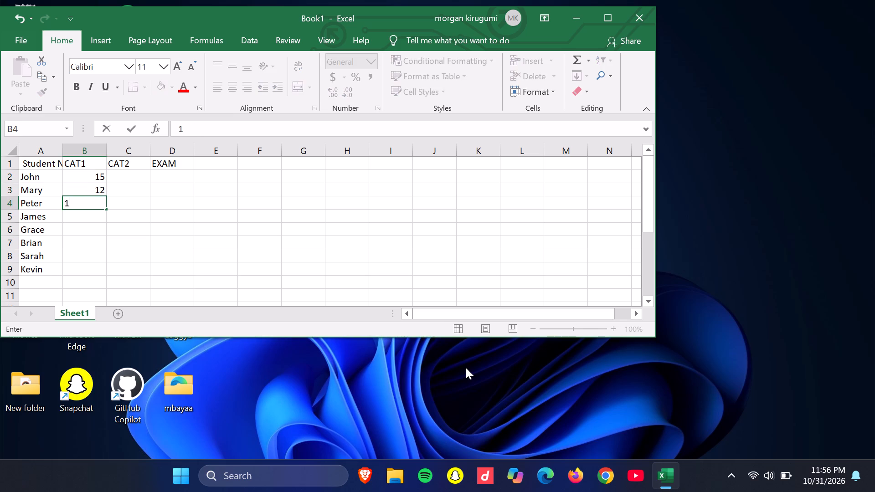
pyautogui.press('Down')
pyautogui.write('10')
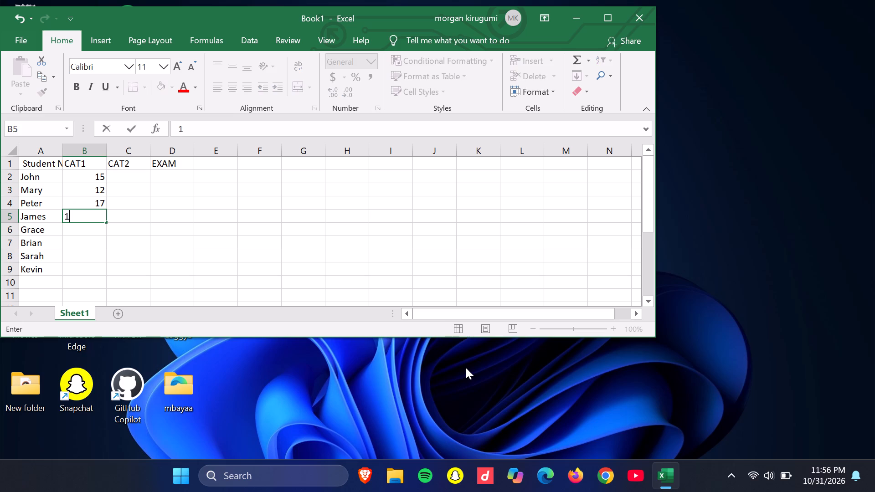
pyautogui.press('Down')
pyautogui.press('1')
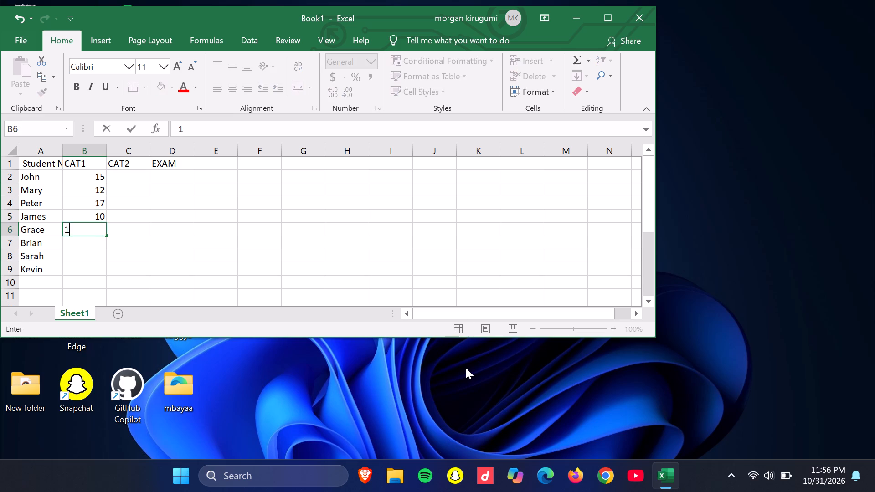
pyautogui.press('8')
pyautogui.press('Down')
# Enter the CAT1 marks 14, 16 and 11 for Brian, Sarah and Kevin in cells B7 to B9.
pyautogui.write('14')
pyautogui.press('Down')
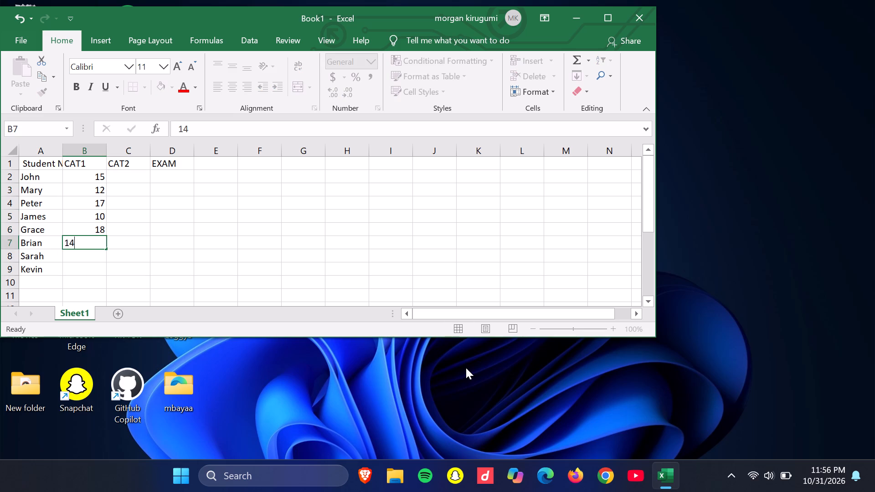
pyautogui.write('16')
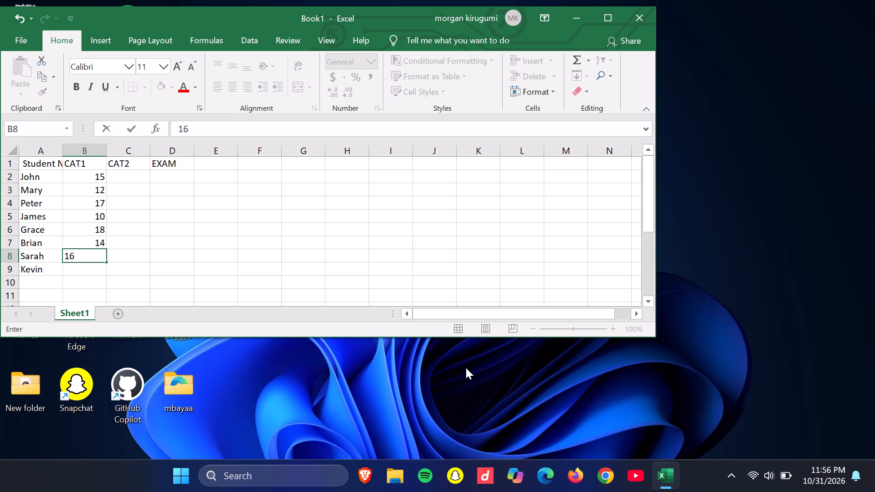
pyautogui.press('Down')
pyautogui.write('11')
pyautogui.press('Right')
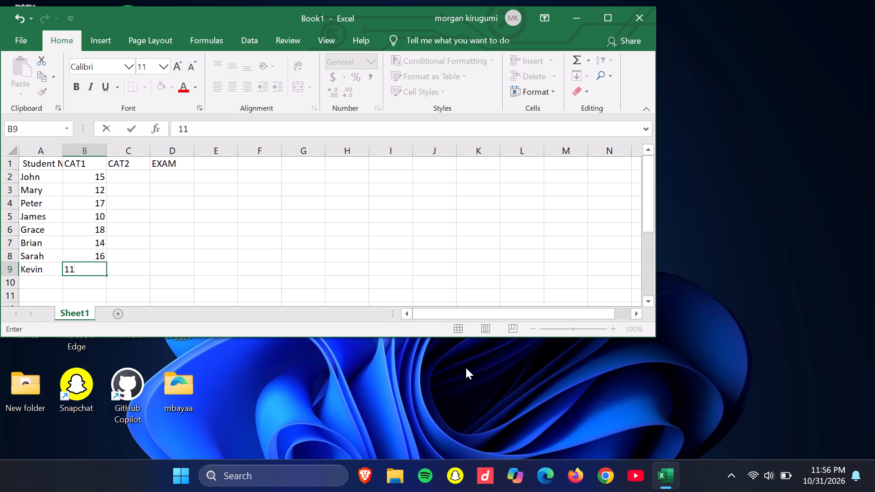
# Enter 18 as John's CAT2 mark in cell C2 and maximize the workbook window.
pyautogui.press('Up')
pyautogui.press('Up')
pyautogui.press('Up')
pyautogui.press('Up')
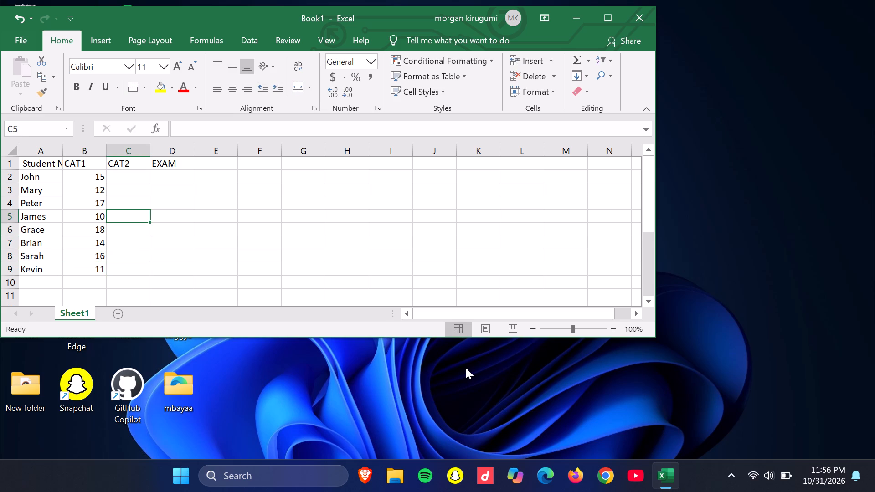
pyautogui.press('Up')
pyautogui.press('Up')
pyautogui.press('Up')
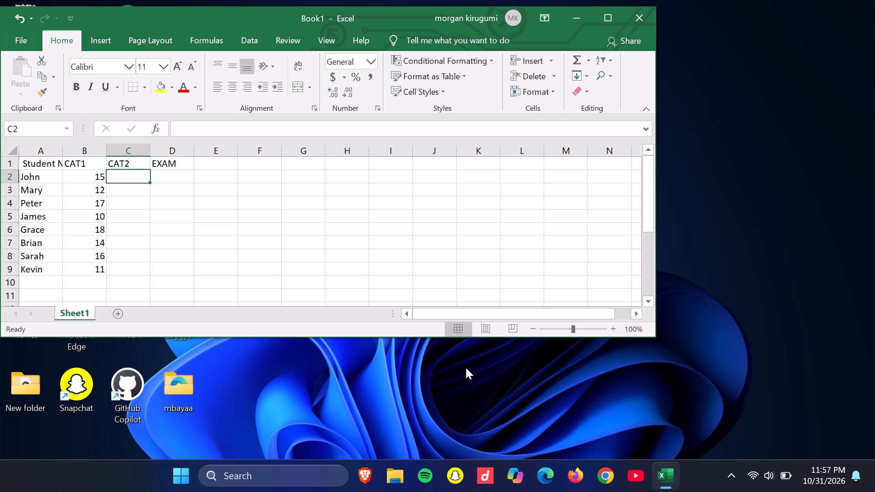
pyautogui.write('18')
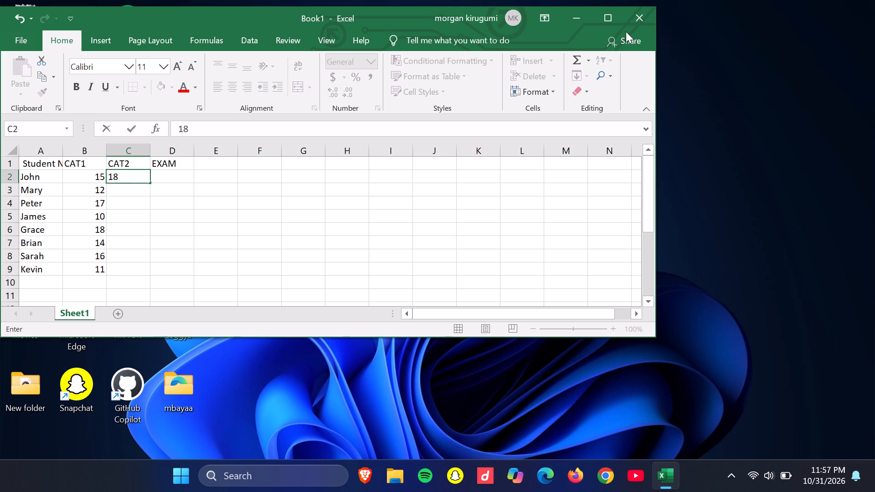
pyautogui.click(613, 14)
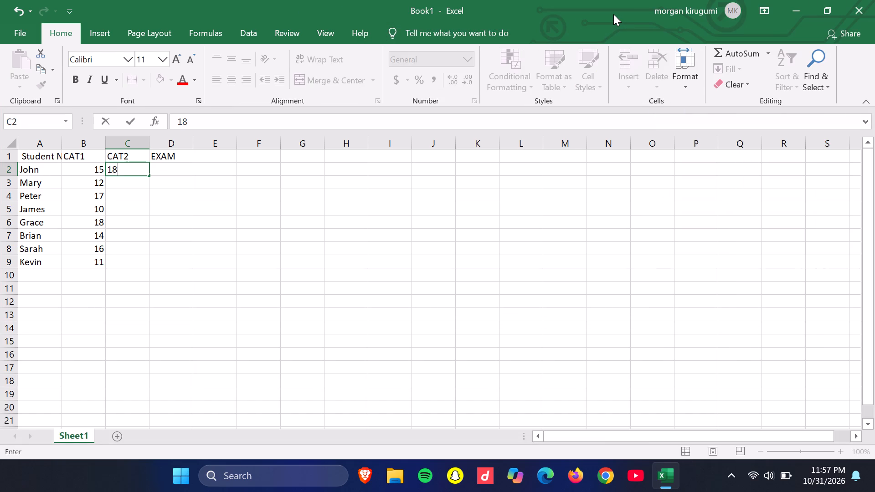
pyautogui.press('Down')
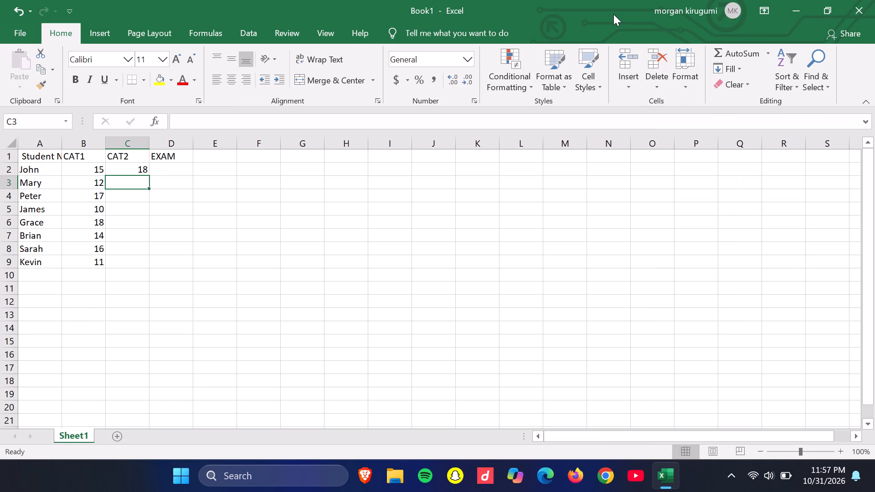
# Enter the CAT2 marks 16, 14, 12 and 20 for Mary, Peter, James and Grace in cells C3 to C6.
pyautogui.write('16')
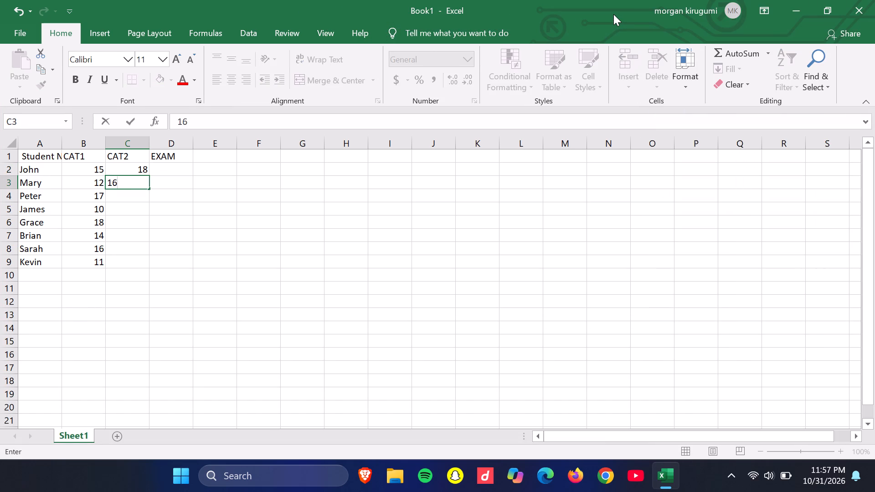
pyautogui.press('Down')
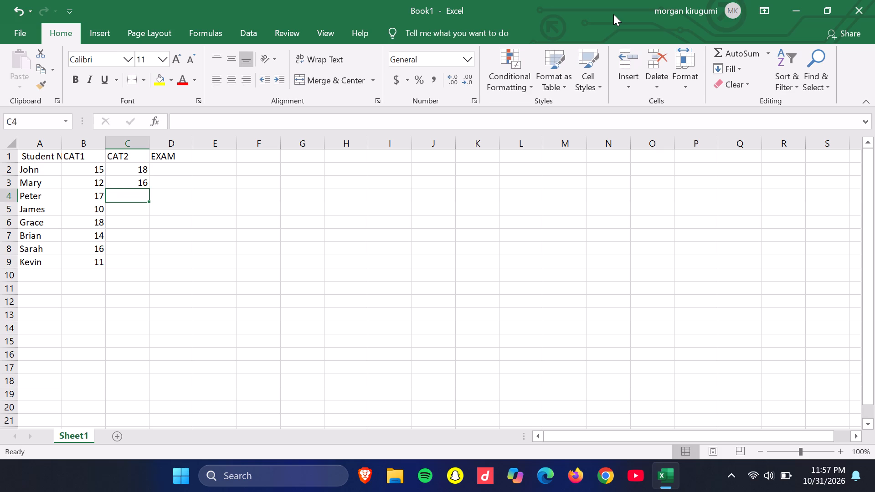
pyautogui.write('14')
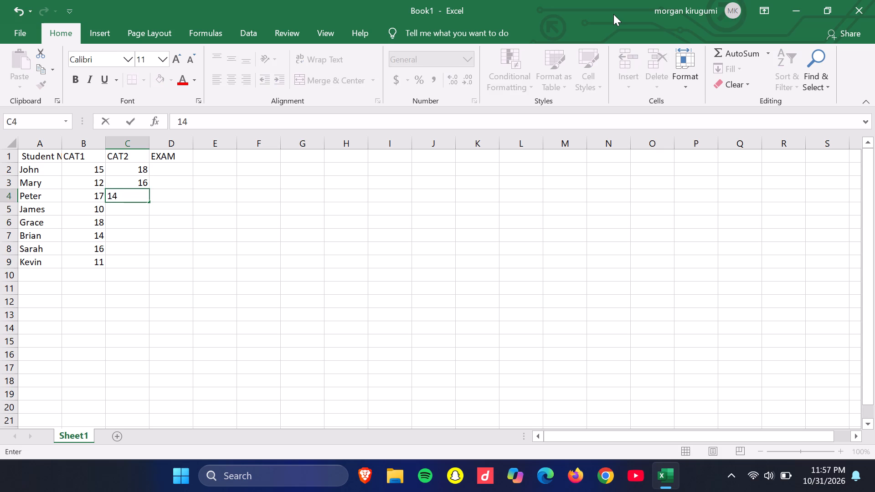
pyautogui.press('Down')
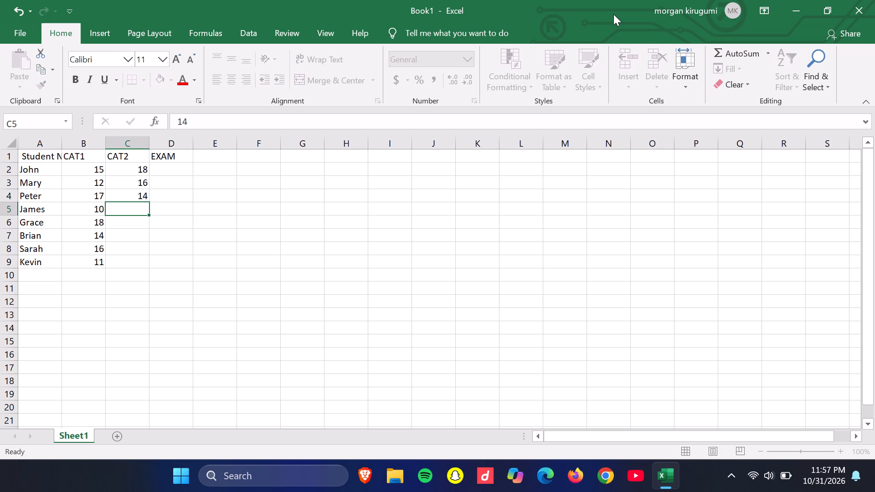
pyautogui.write('12')
pyautogui.press('Down')
pyautogui.write('20')
pyautogui.press('Down')
# Enter the CAT2 marks 15, 18 and 13 for Brian, Sarah and Kevin in cells C7 to C9.
pyautogui.press('1')
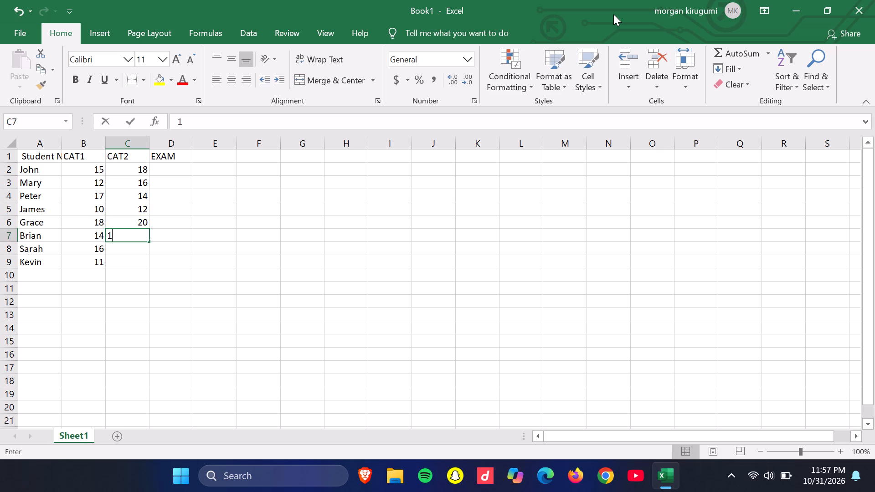
pyautogui.press('5')
pyautogui.press('Down')
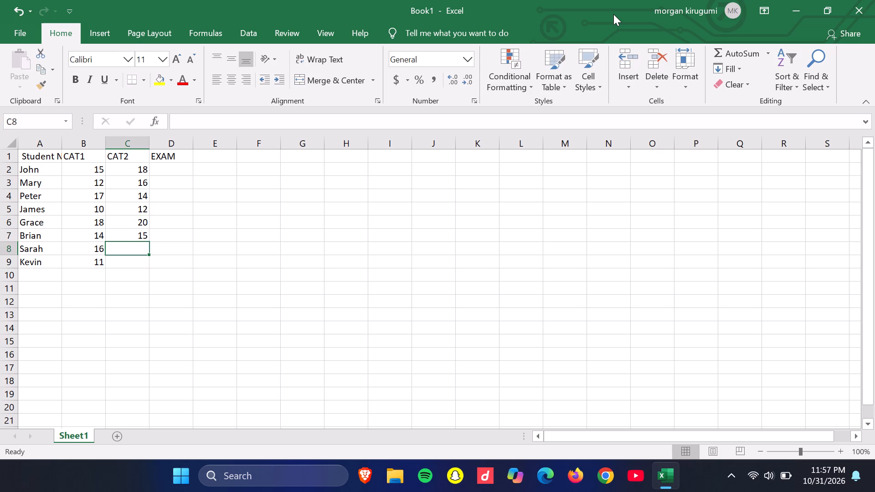
pyautogui.write('18')
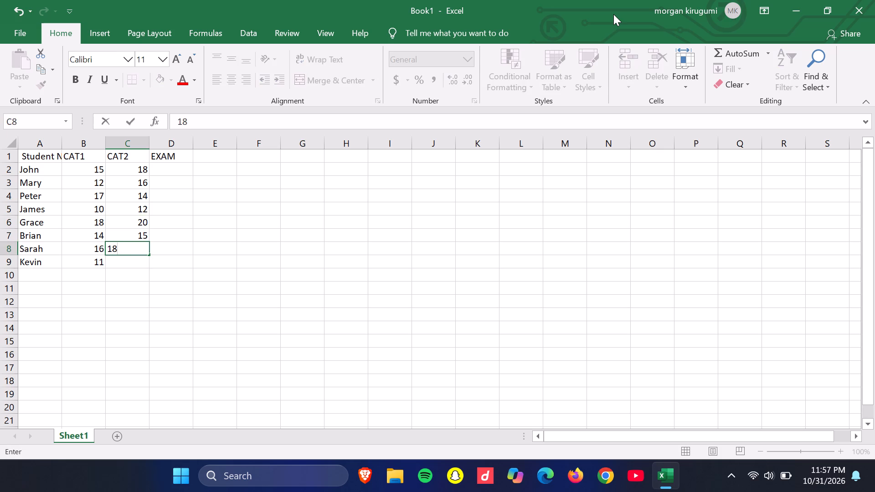
pyautogui.press('Down')
pyautogui.write('13')
pyautogui.press('Right')
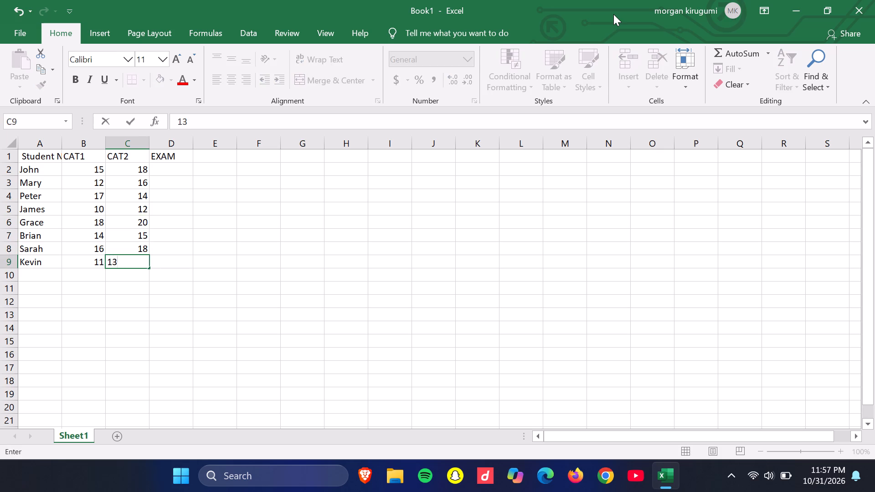
# Enter the EXAM marks 55 for John and 60 for Mary in cells D2 and D3.
pyautogui.press('Up')
pyautogui.press('Up')
pyautogui.press('Up')
pyautogui.press('Up')
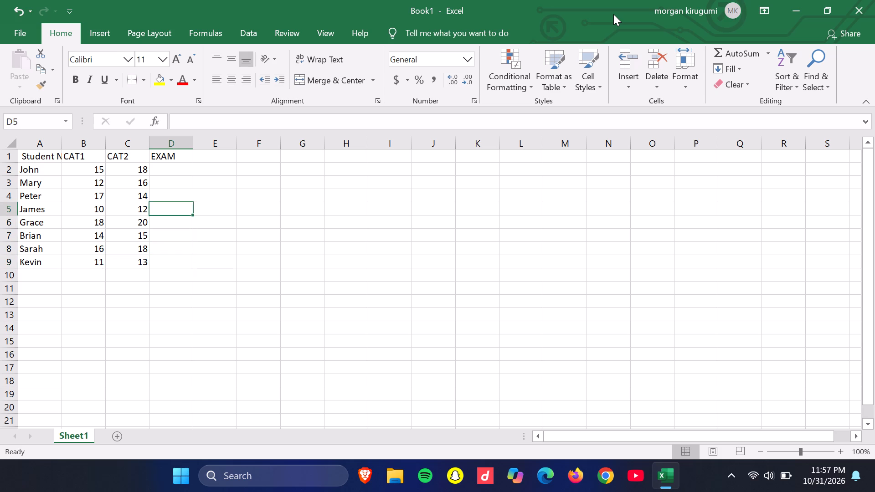
pyautogui.press('Up')
pyautogui.press('Up')
pyautogui.press('Up')
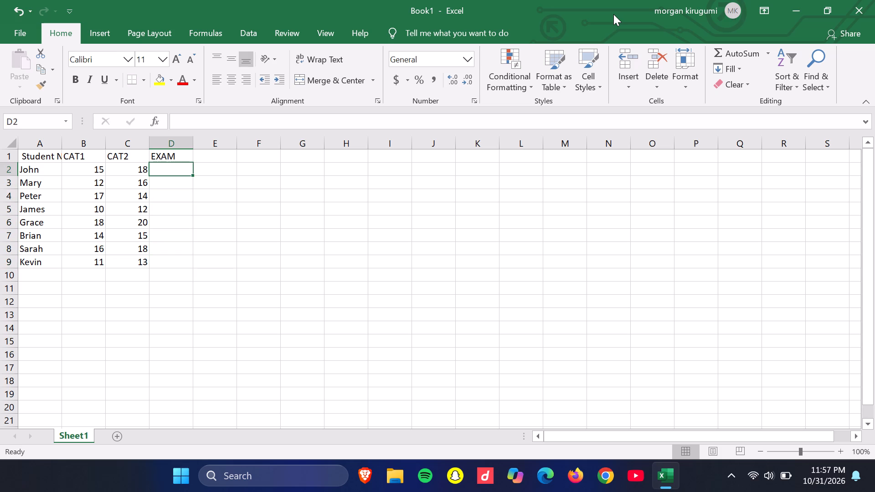
pyautogui.write('55')
pyautogui.press('Down')
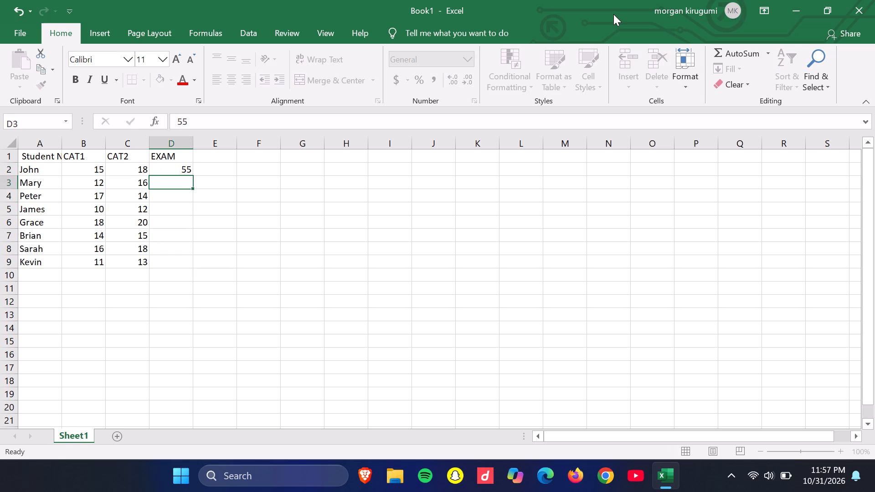
pyautogui.write('60')
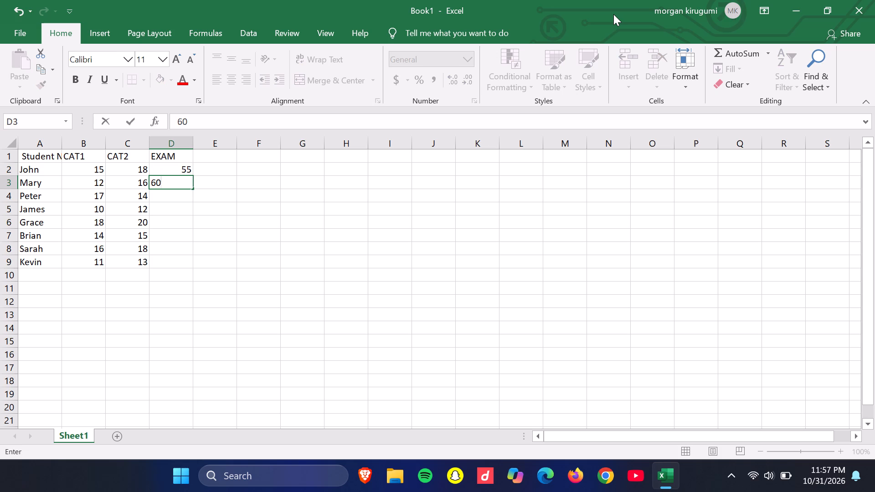
pyautogui.press('Down')
# Enter the EXAM marks 45, 40 and 65 for Peter, James and Grace in cells D4 to D6.
pyautogui.write('45')
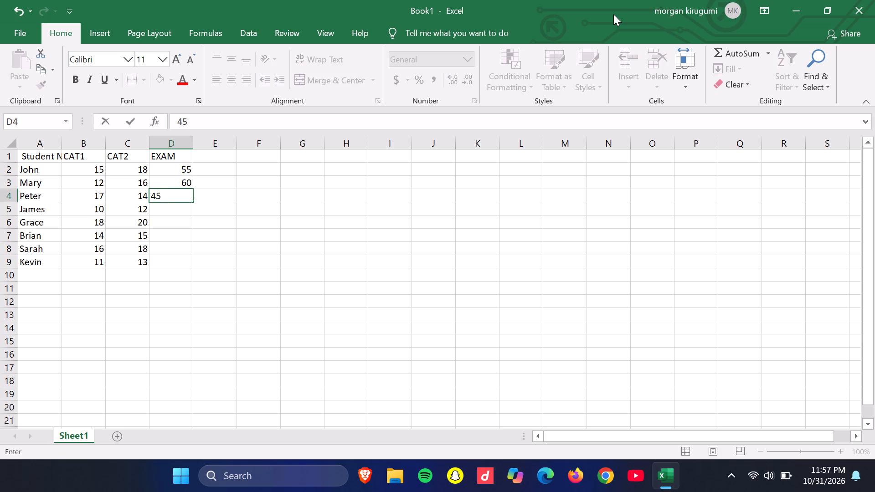
pyautogui.press('Down')
pyautogui.press('4')
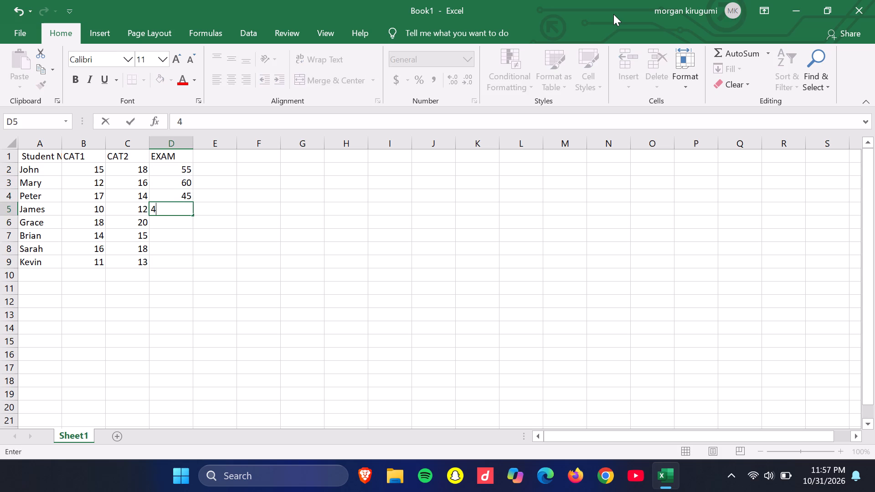
pyautogui.press('0')
pyautogui.press('Down')
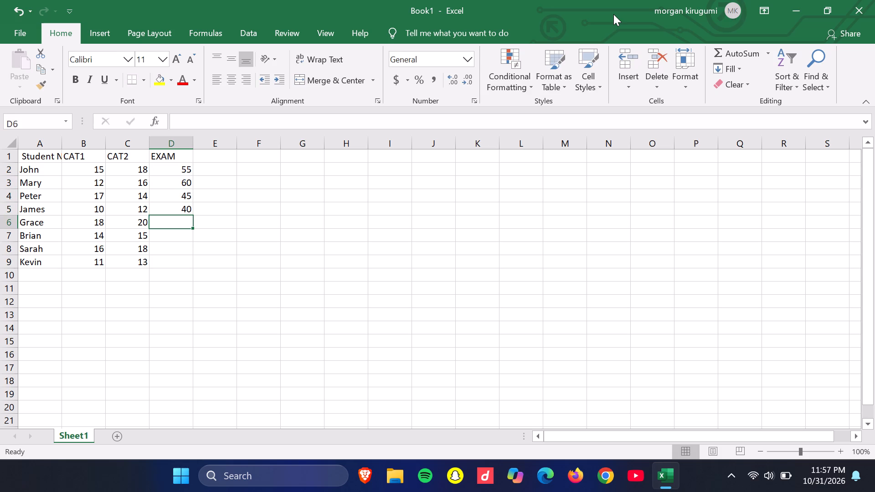
pyautogui.write('65')
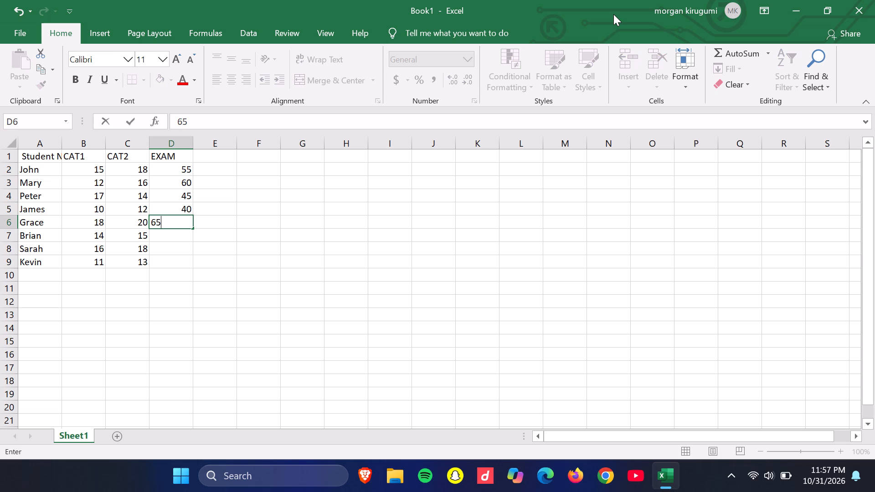
pyautogui.press('Down')
# Enter the EXAM marks 50, 58 and 42 for Brian, Sarah and Kevin in cells D7 to D9.
pyautogui.write('50')
pyautogui.press('Down')
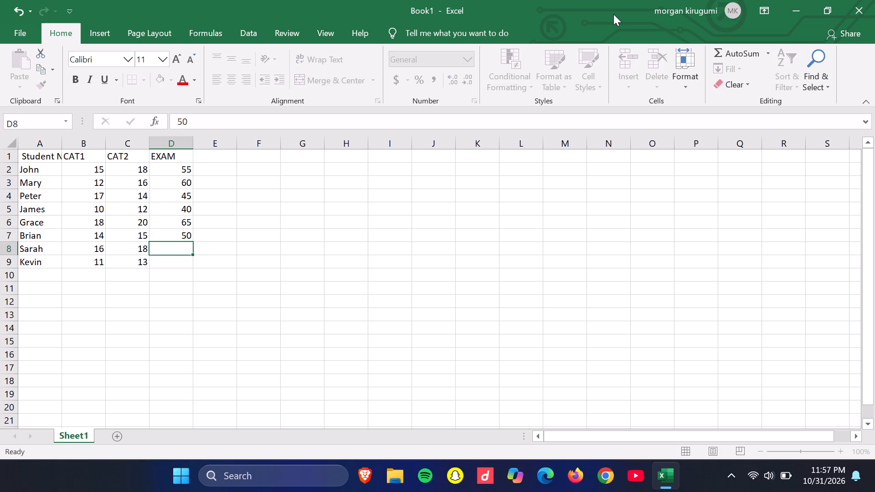
pyautogui.write('58')
pyautogui.press('Down')
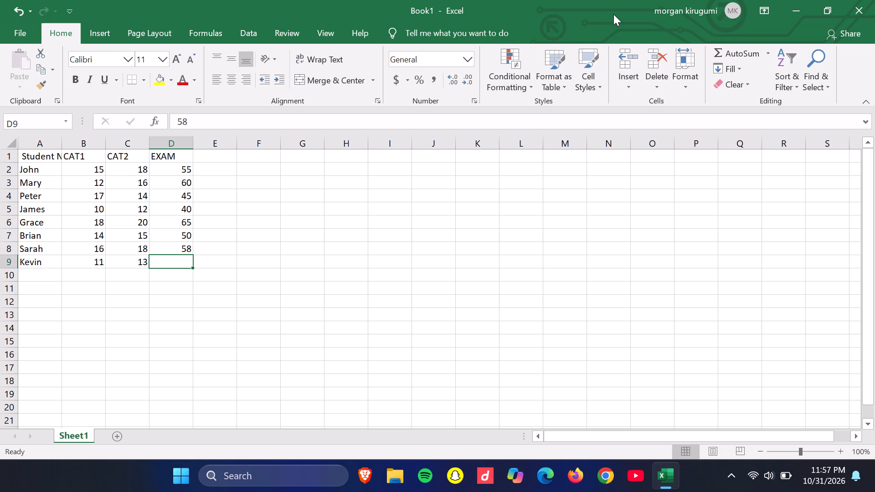
pyautogui.write('42')
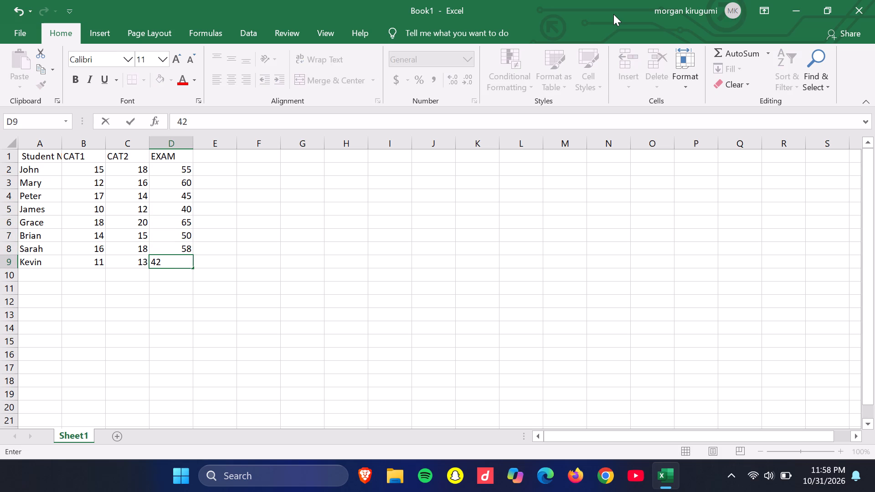
pyautogui.press('Right')
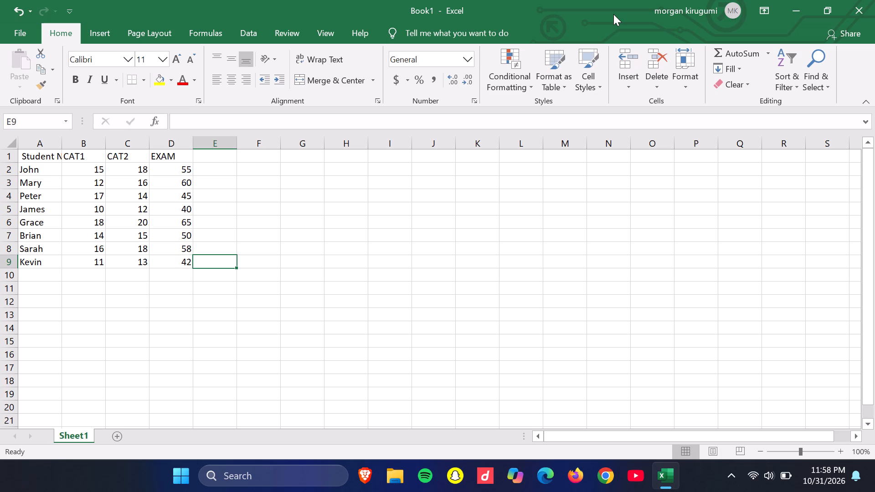
# Enter the column header Total Marks in cell E1.
pyautogui.click(215, 155)
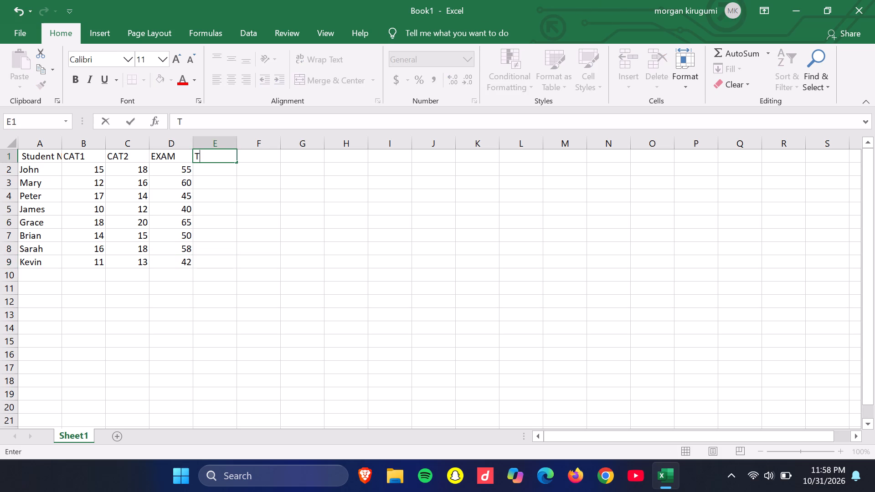
pyautogui.write('otal')
pyautogui.press('space')
pyautogui.press('m')
pyautogui.write('arks')
pyautogui.press('Down')
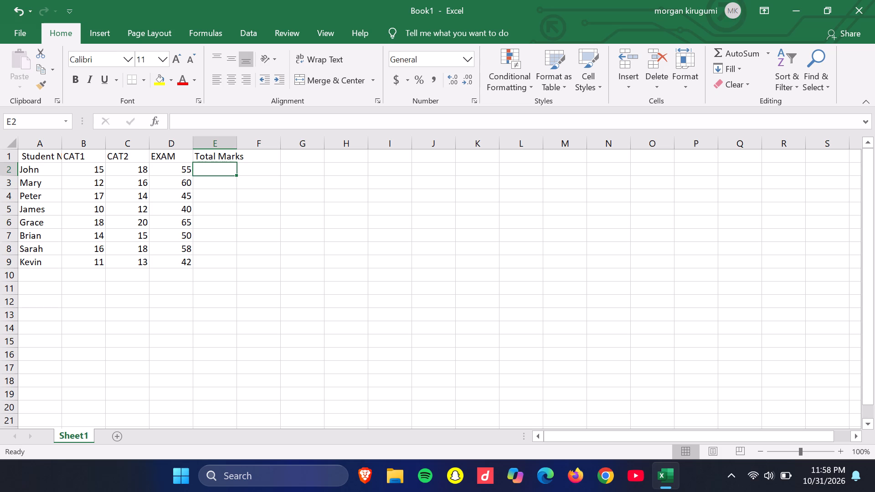
# Begin John's total formula in cell E2 with =b2+c2/2.
pyautogui.click(184, 120)
pyautogui.press('=')
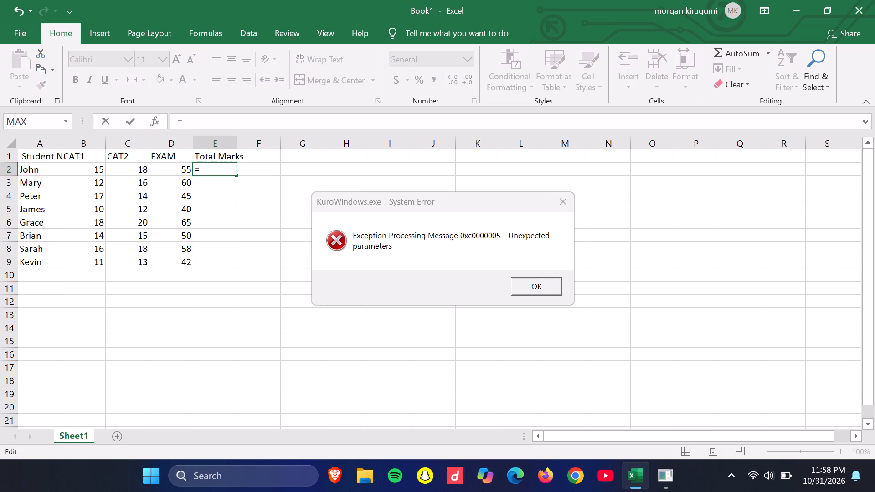
pyautogui.click(548, 287)
pyautogui.click(548, 287)
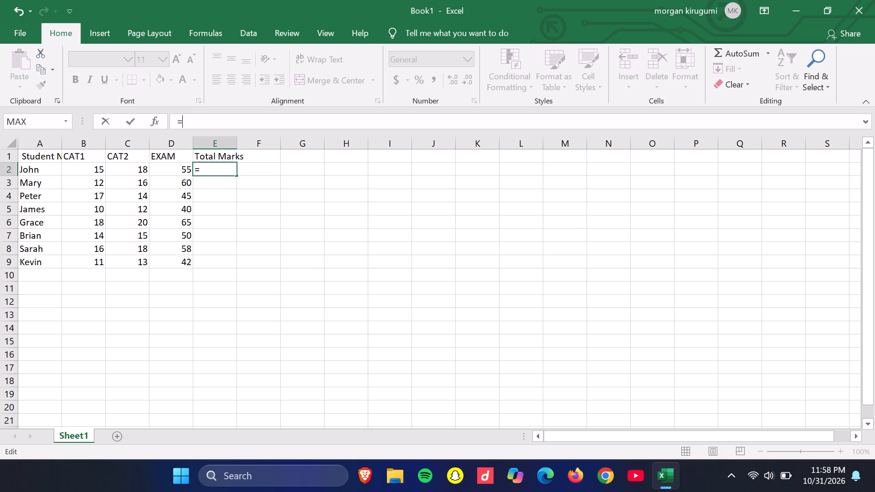
pyautogui.press('b')
pyautogui.press('2')
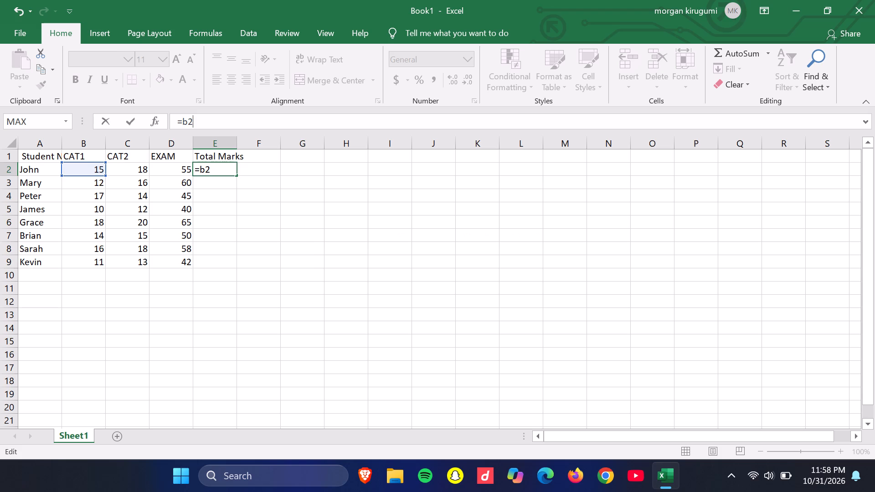
pyautogui.press('=')
pyautogui.press('BackSpace')
pyautogui.hotkey('shift', '+')
pyautogui.write('c2')
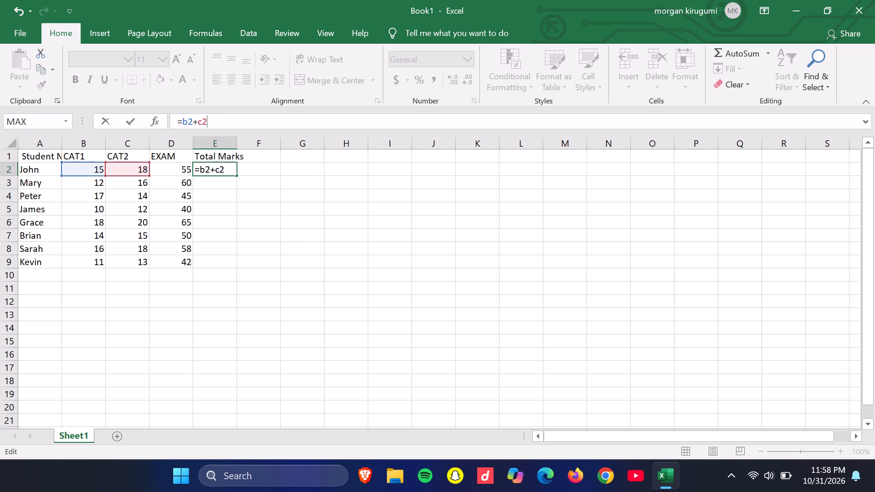
pyautogui.press('/')
pyautogui.press('2')
# Enclose the b2+c2/2 part of the E2 formula in parentheses.
pyautogui.hotkey('shift', ')')
pyautogui.press('Up')
pyautogui.press('Left')
pyautogui.press('Left')
pyautogui.press('Left')
pyautogui.press('Right')
pyautogui.hotkey('shift', '(')
# Complete the E2 formula by adding d2 after the parentheses, giving =(b2+c2/2)+d2.
pyautogui.press('Right')
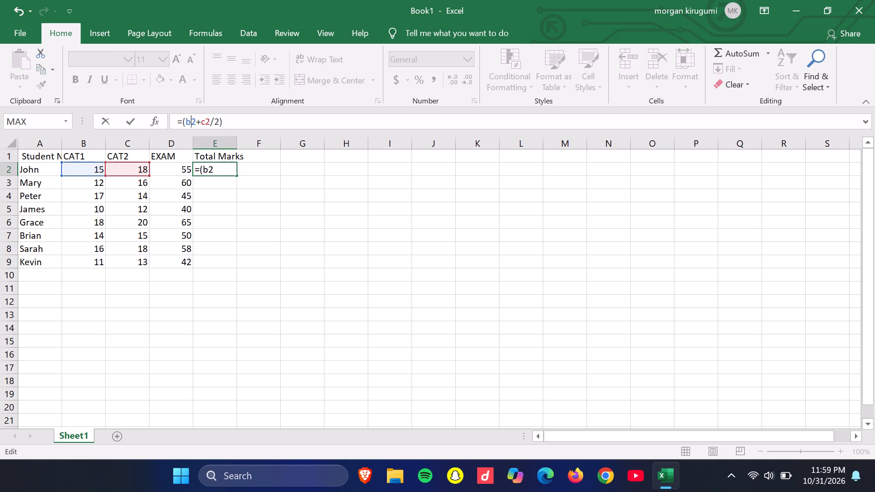
pyautogui.press('Right')
pyautogui.press('Right')
pyautogui.press('Right')
pyautogui.press('Right')
pyautogui.press('Right')
pyautogui.press('Right')
pyautogui.press('Right')
pyautogui.hotkey('shift', '+')
pyautogui.write('d2')
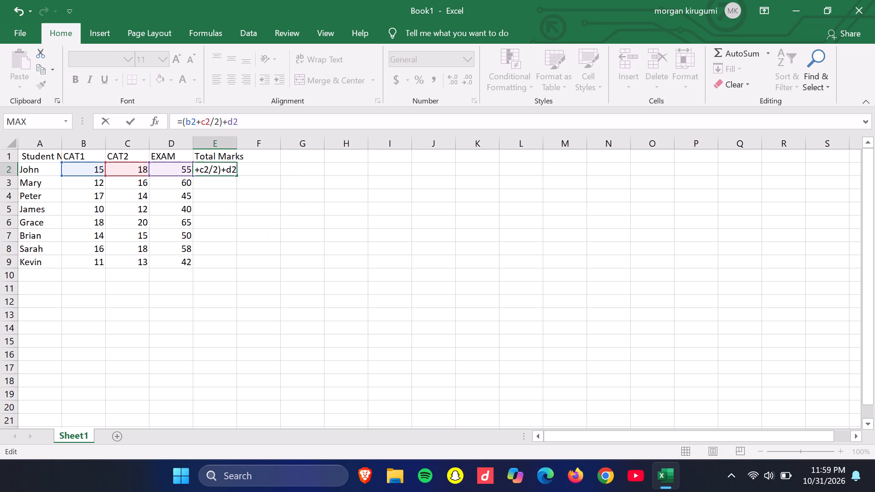
pyautogui.press('Return')
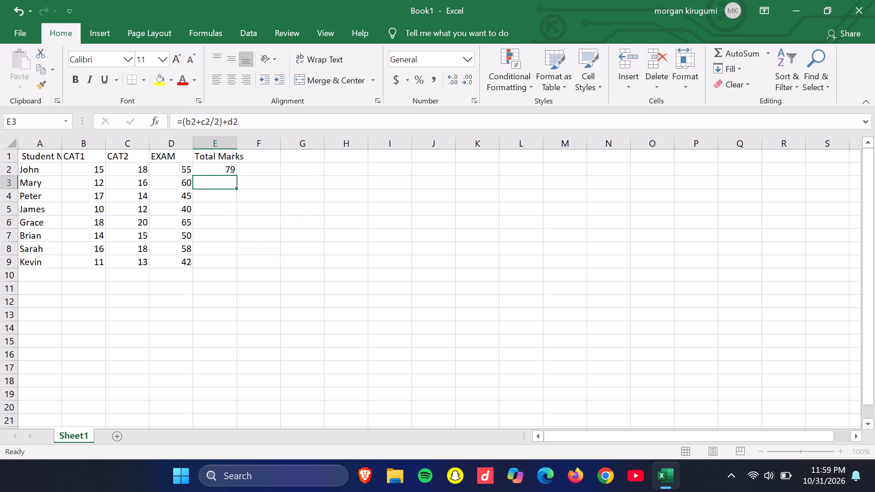
# Fill the Total Marks formula from E2 down through E9 for the remaining students.
pyautogui.click(209, 169)
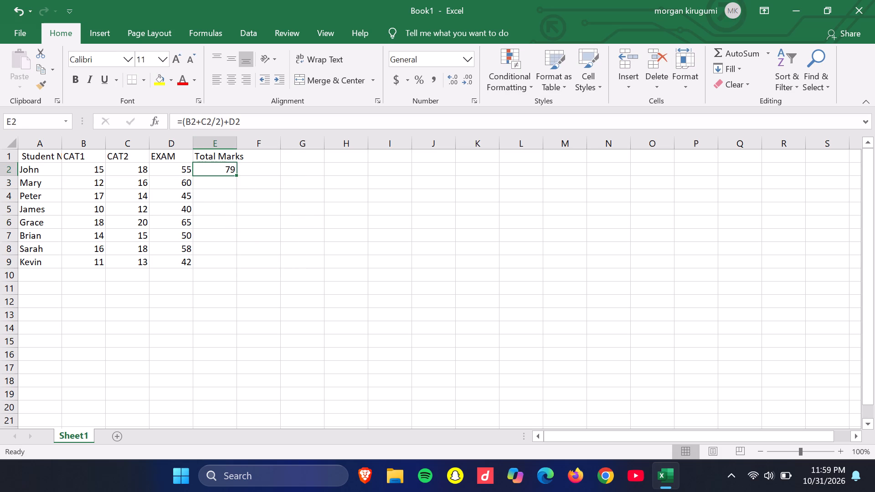
pyautogui.moveTo(235, 176); pyautogui.dragTo(226, 224)
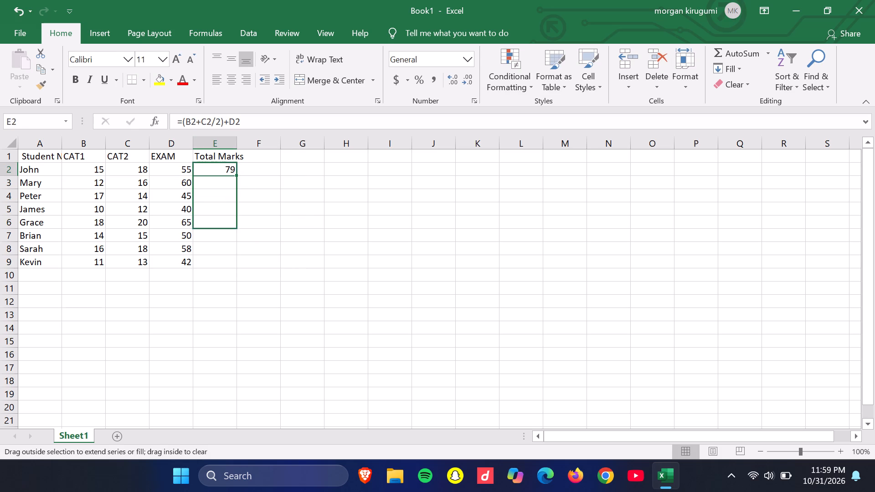
pyautogui.moveTo(226, 224); pyautogui.dragTo(230, 272)
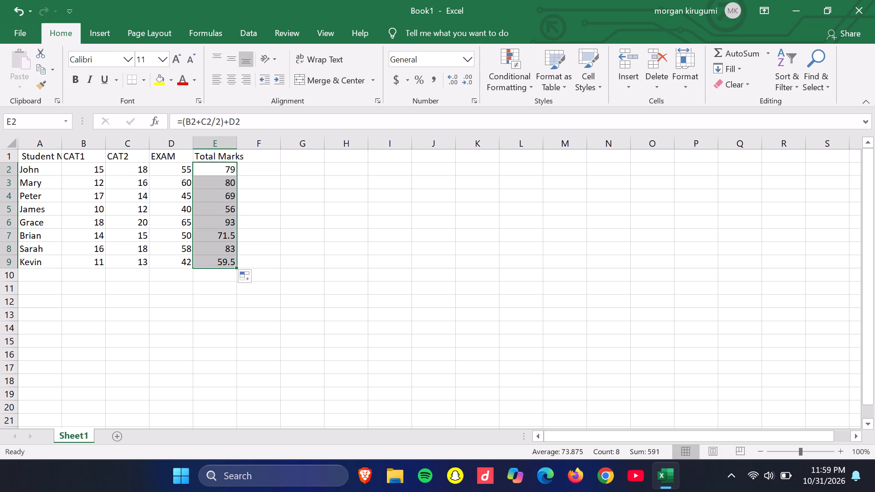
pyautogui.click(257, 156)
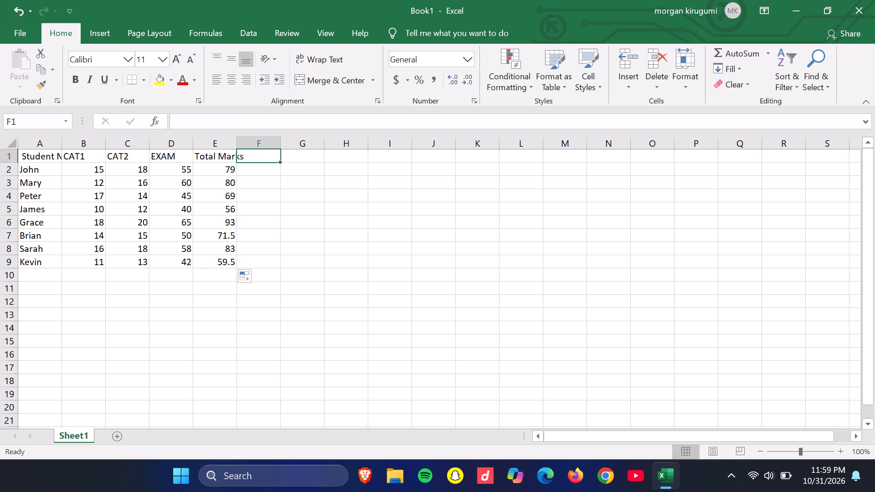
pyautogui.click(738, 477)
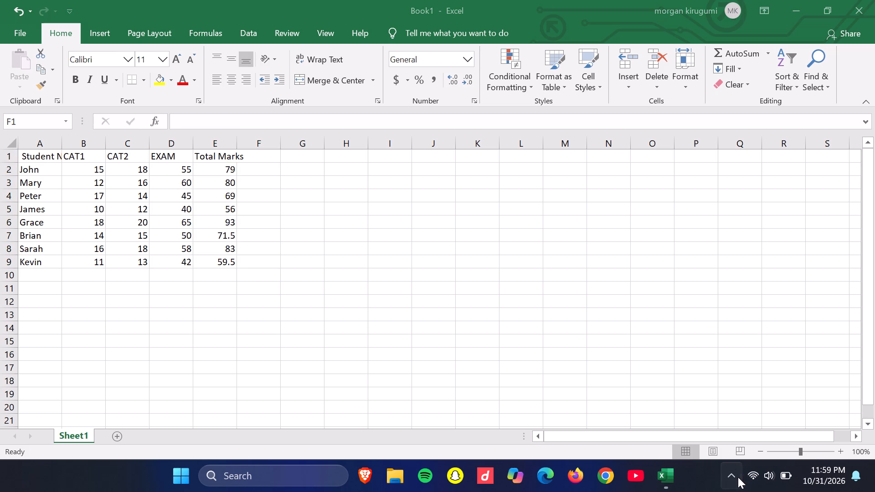
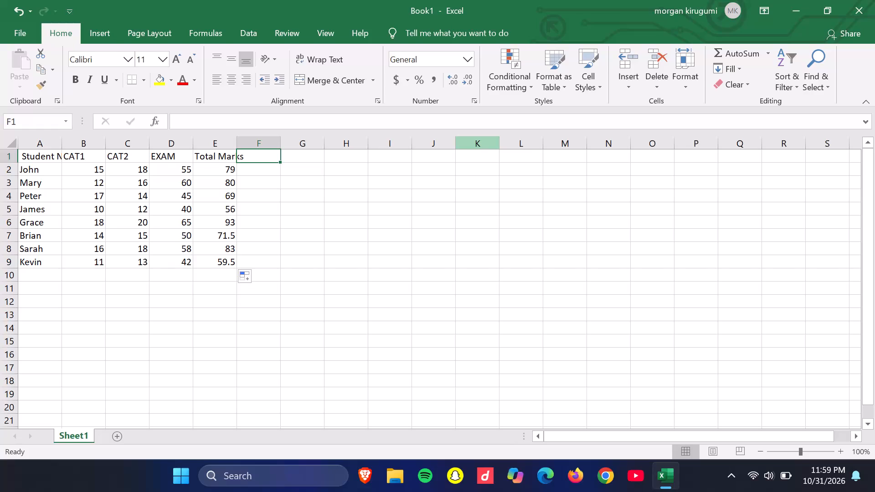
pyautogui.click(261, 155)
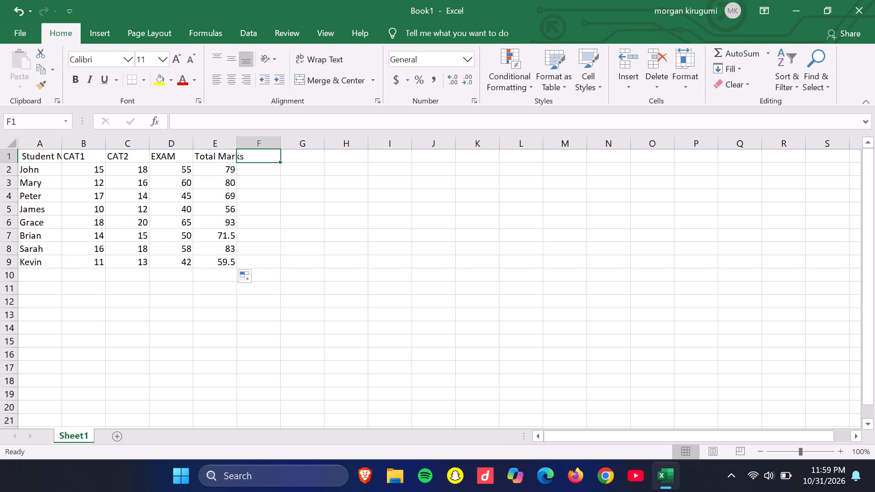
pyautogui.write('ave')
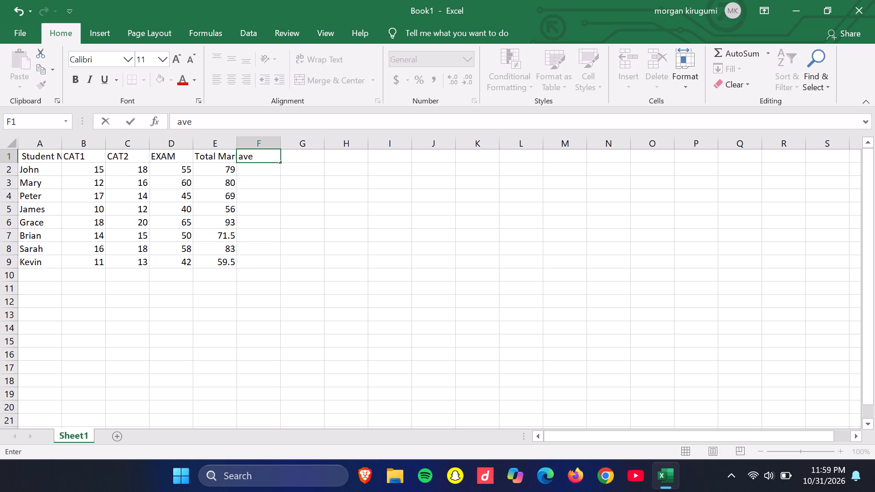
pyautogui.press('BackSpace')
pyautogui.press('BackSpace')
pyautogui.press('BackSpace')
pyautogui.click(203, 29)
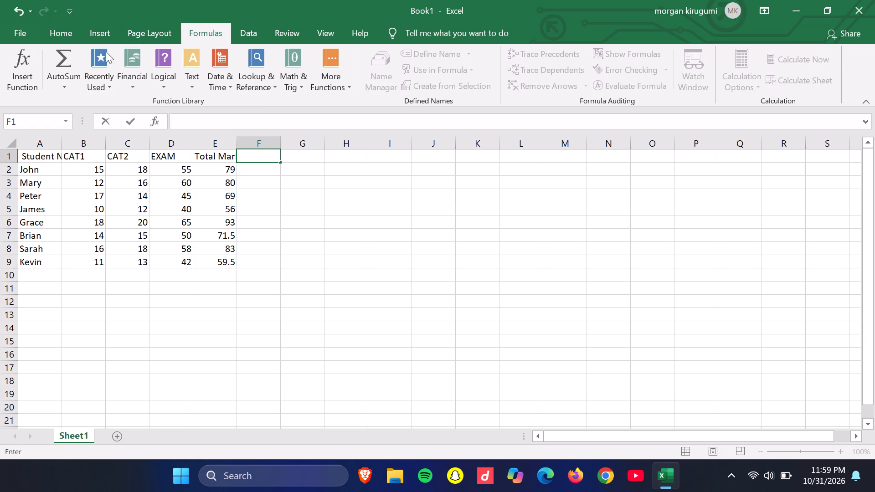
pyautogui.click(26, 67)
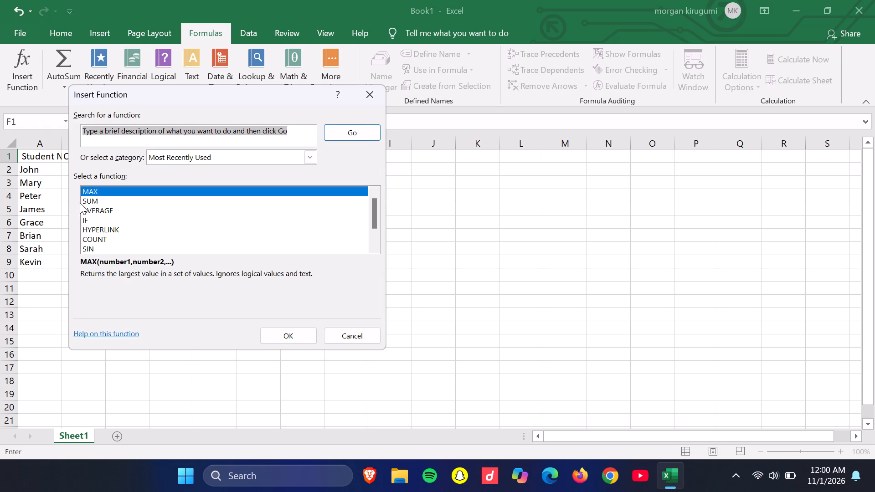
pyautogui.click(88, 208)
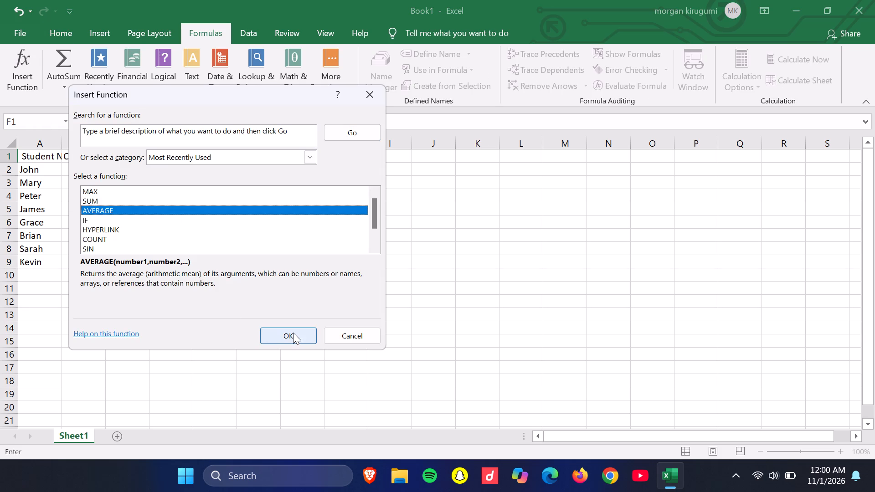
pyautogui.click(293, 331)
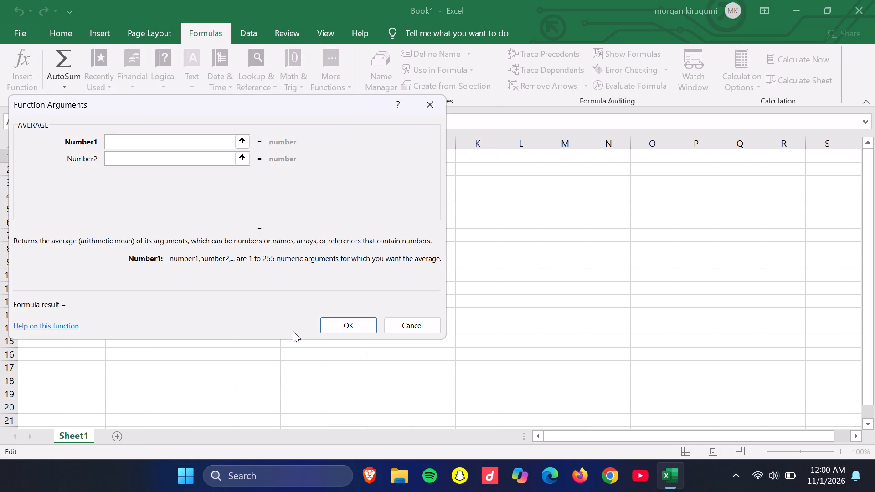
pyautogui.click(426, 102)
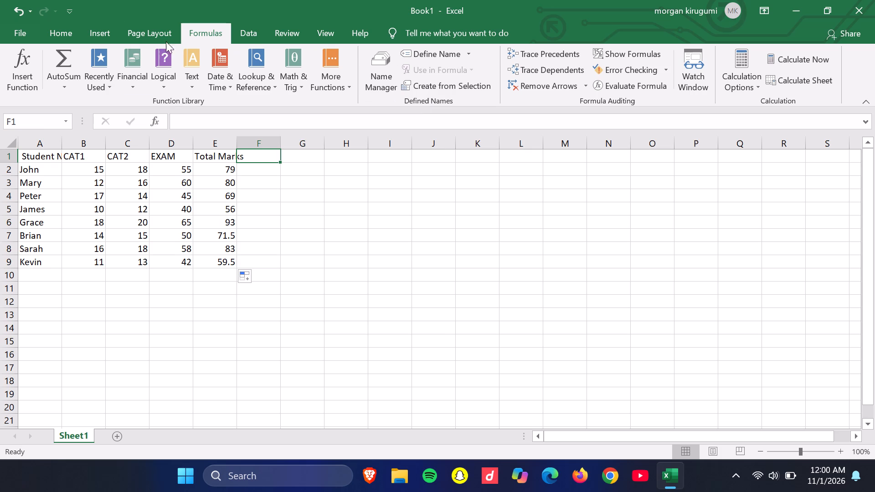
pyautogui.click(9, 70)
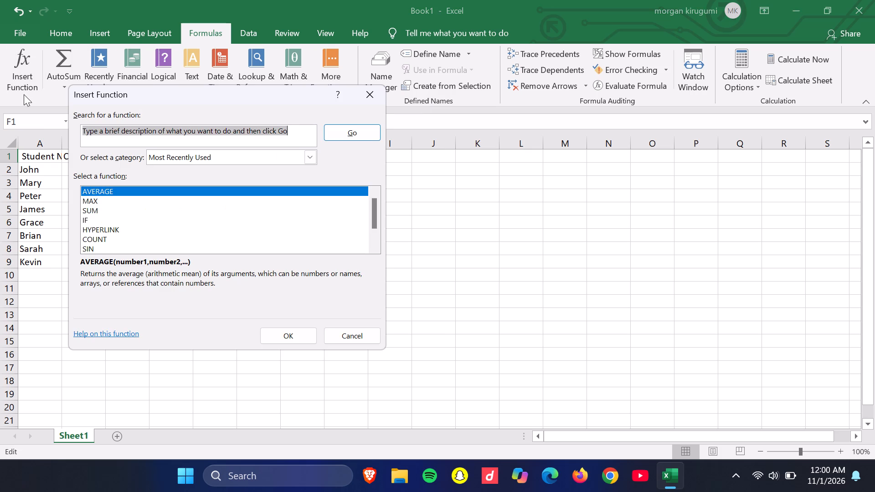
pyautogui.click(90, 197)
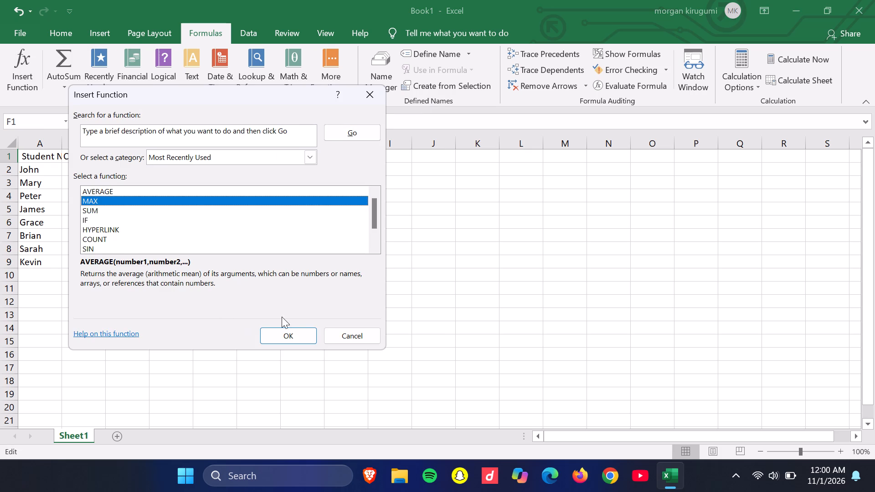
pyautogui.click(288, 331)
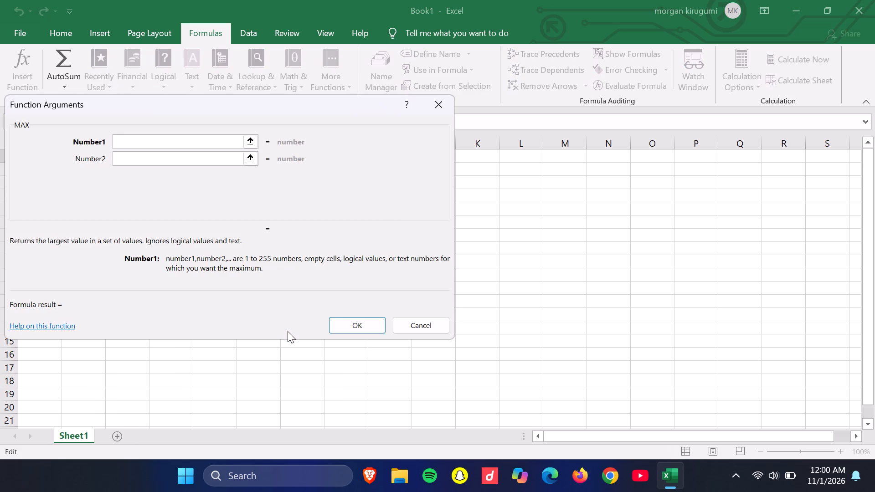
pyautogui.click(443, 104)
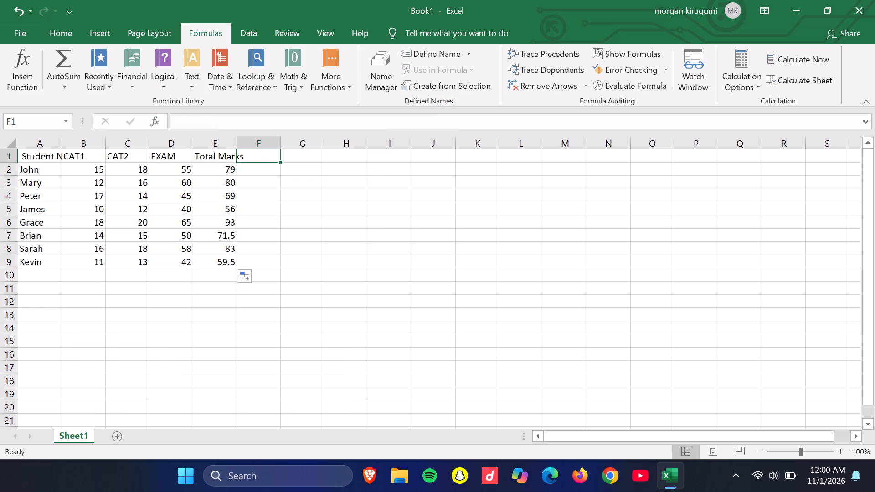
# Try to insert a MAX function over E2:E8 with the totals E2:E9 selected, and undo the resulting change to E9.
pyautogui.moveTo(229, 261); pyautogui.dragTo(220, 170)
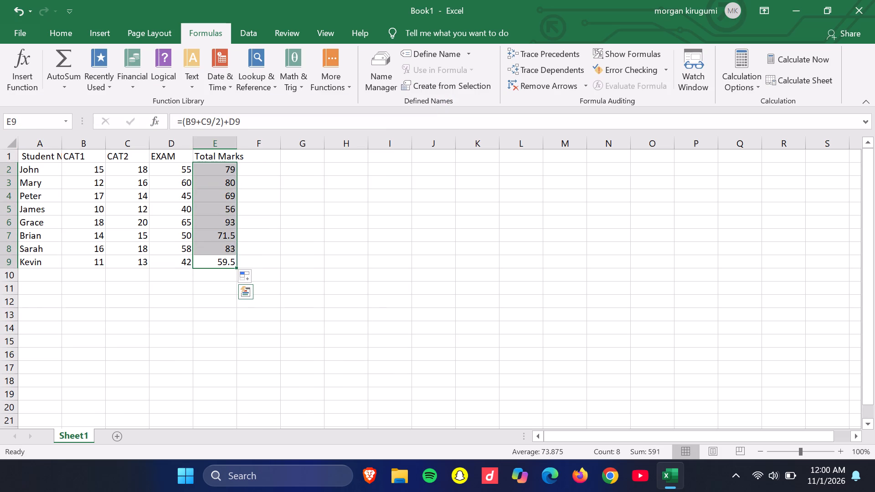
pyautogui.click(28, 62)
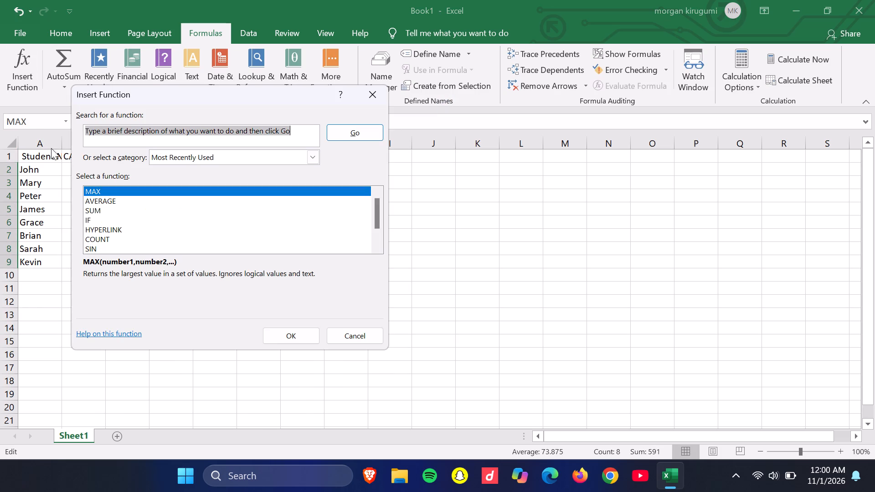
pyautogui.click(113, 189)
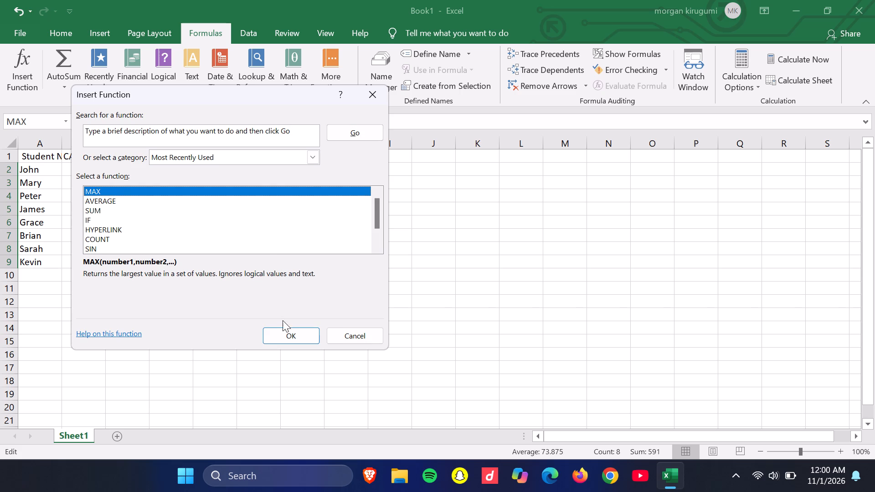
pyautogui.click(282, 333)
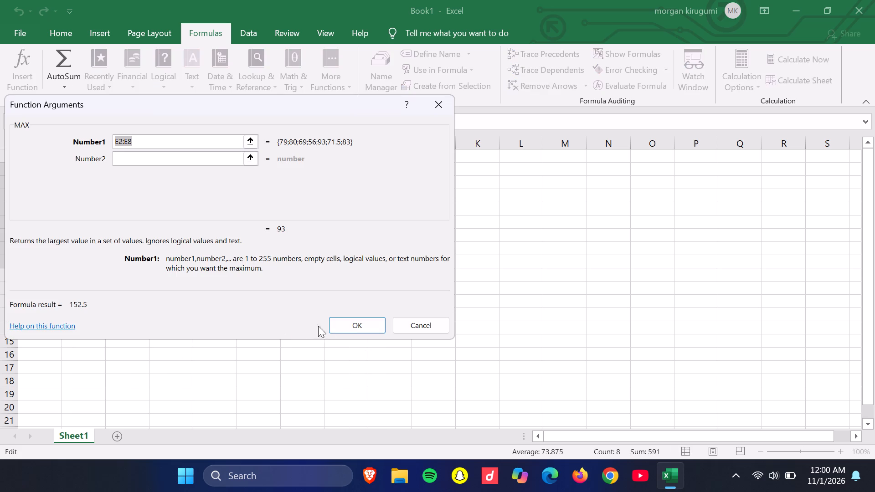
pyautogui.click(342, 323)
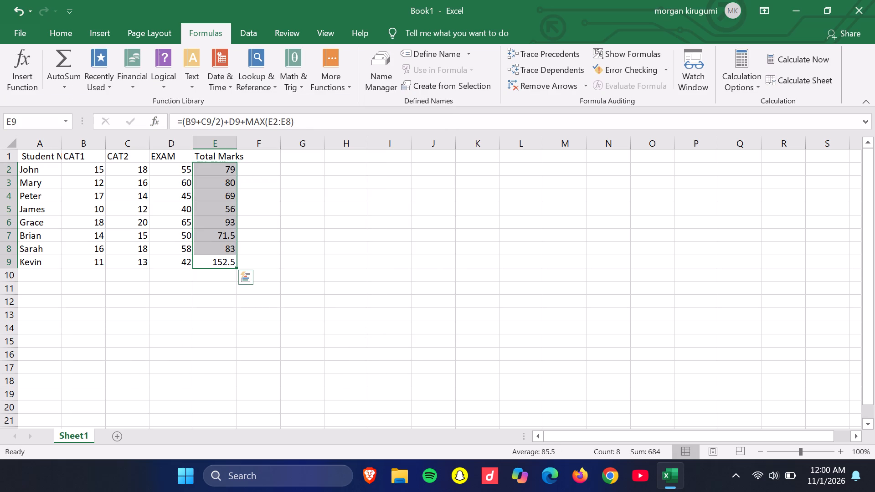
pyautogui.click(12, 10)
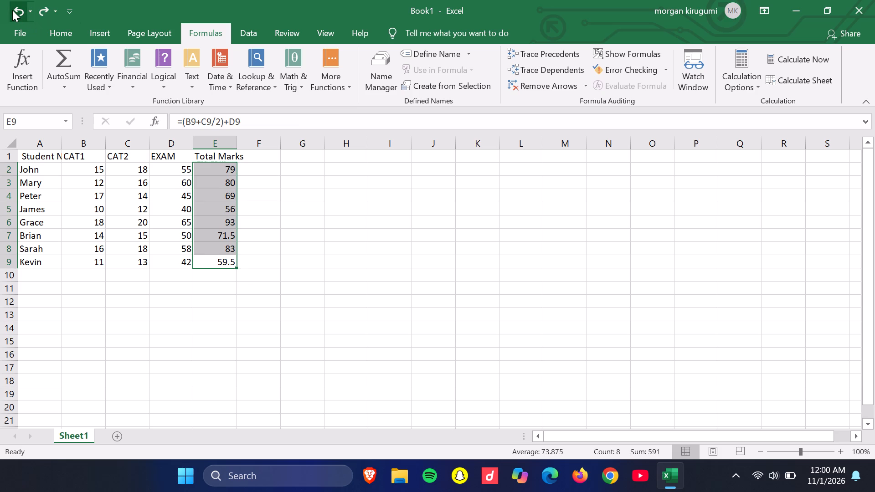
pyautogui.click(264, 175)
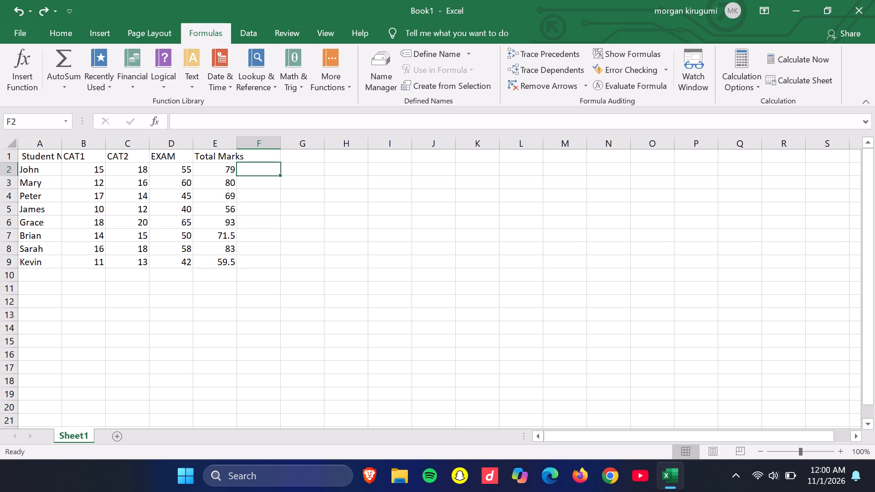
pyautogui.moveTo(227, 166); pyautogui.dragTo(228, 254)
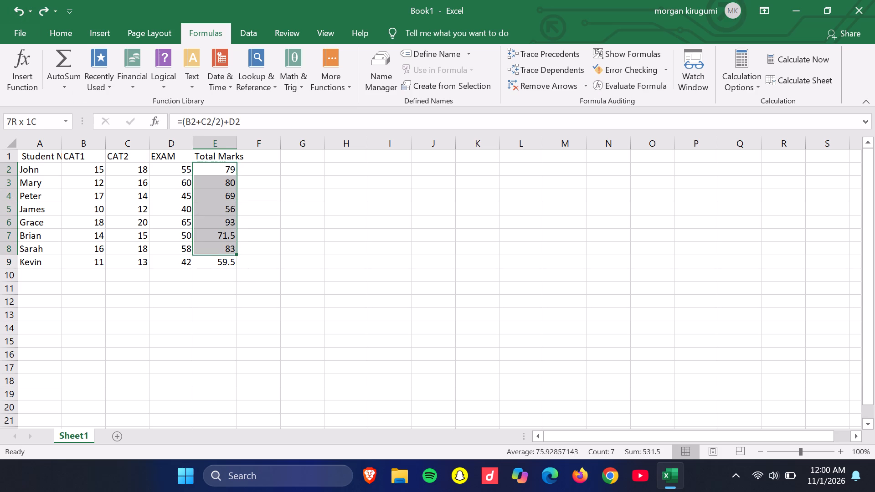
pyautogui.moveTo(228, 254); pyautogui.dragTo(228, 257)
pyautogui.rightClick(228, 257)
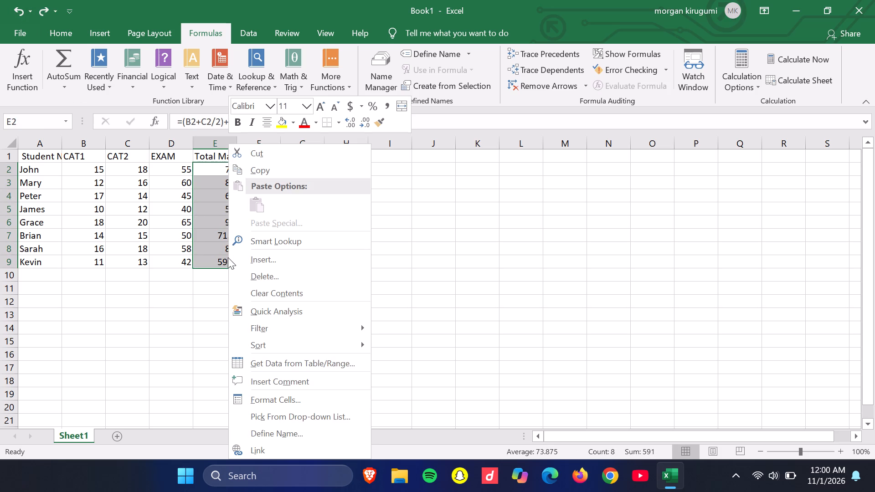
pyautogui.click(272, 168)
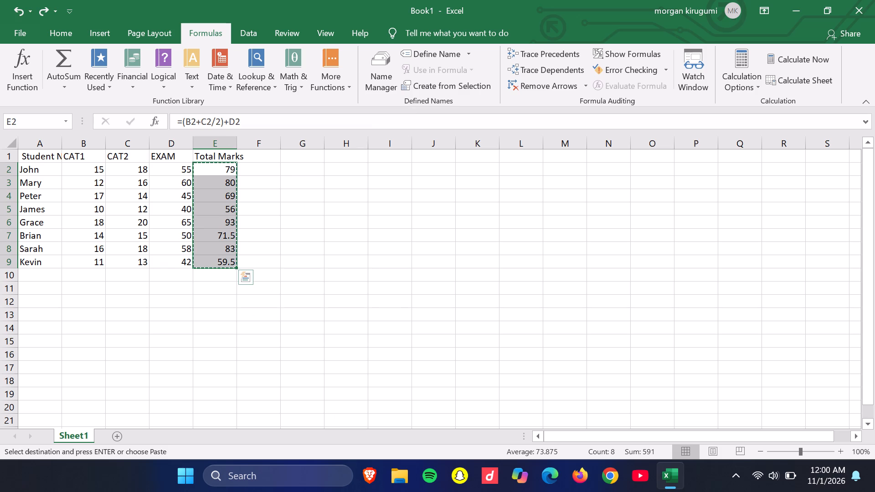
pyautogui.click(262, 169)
# Insert a MAX function in cell E11 over the Total Marks range E2:E10.
pyautogui.click(211, 291)
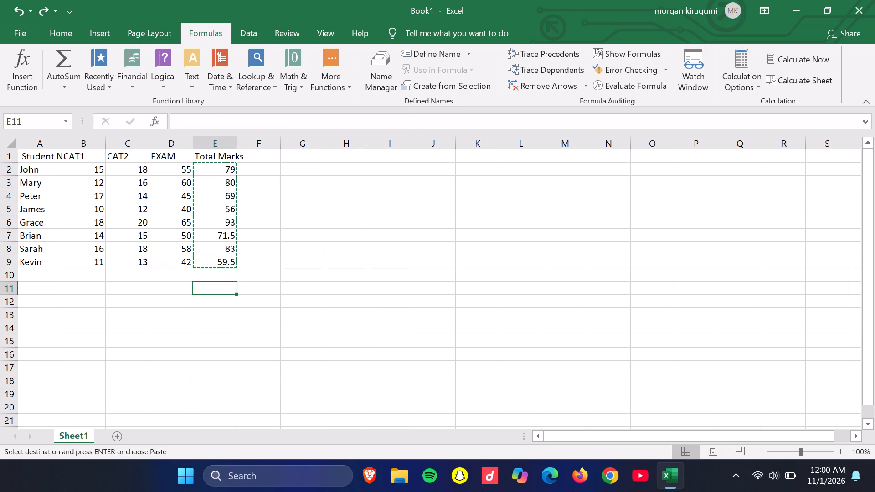
pyautogui.click(33, 89)
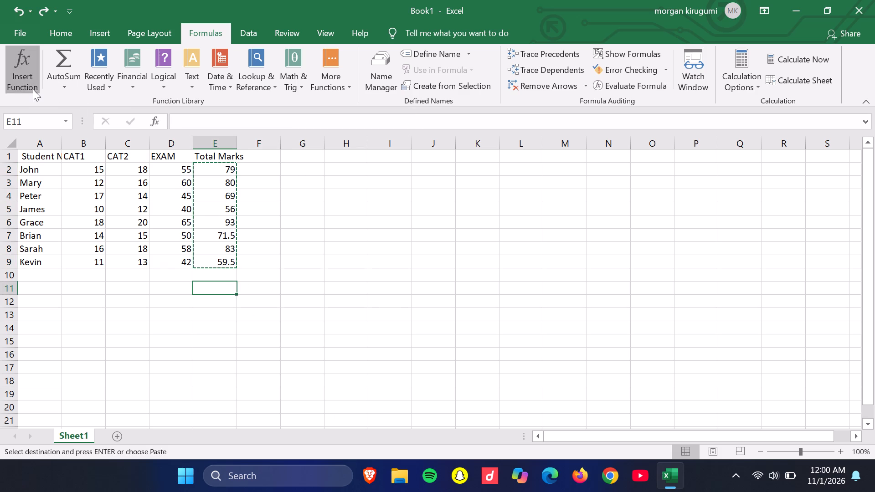
pyautogui.click(286, 339)
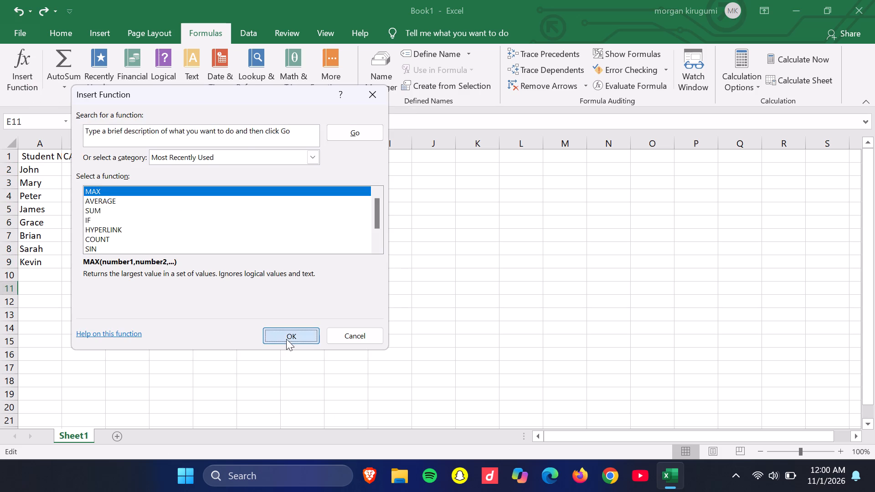
pyautogui.click(346, 322)
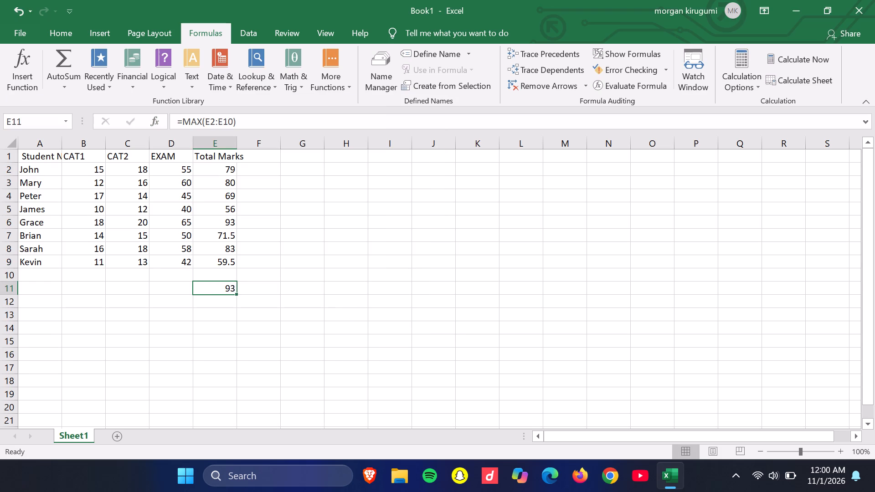
# Enter =min in cell E12, below the maximum.
pyautogui.click(208, 301)
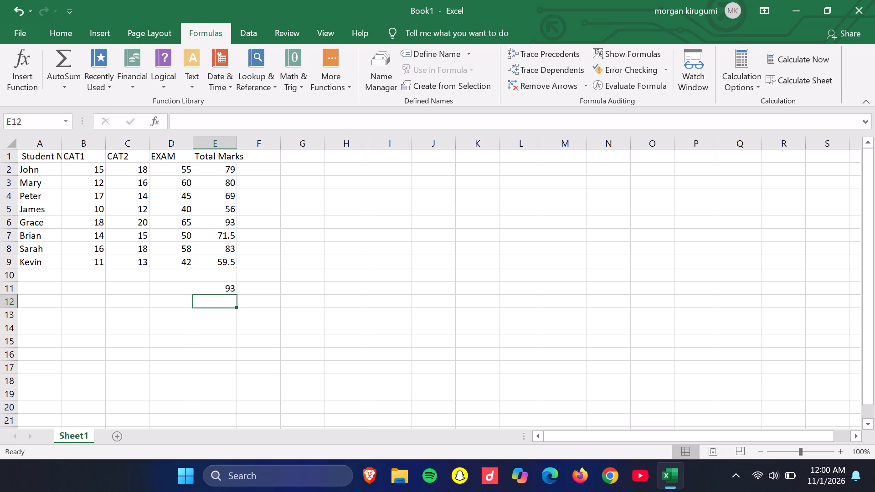
pyautogui.click(18, 58)
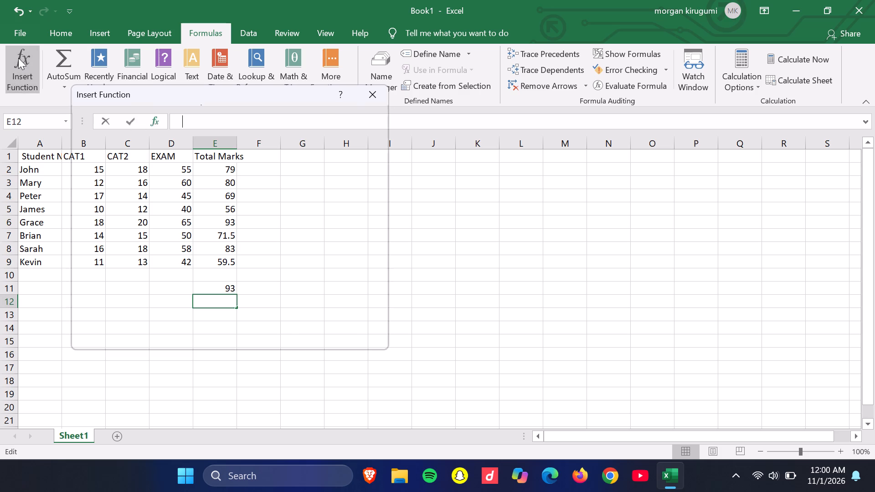
pyautogui.click(378, 86)
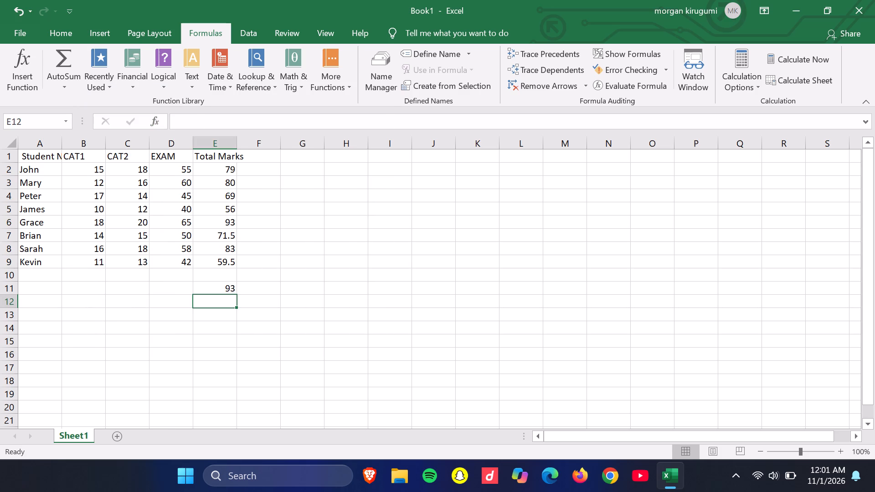
pyautogui.write('=min')
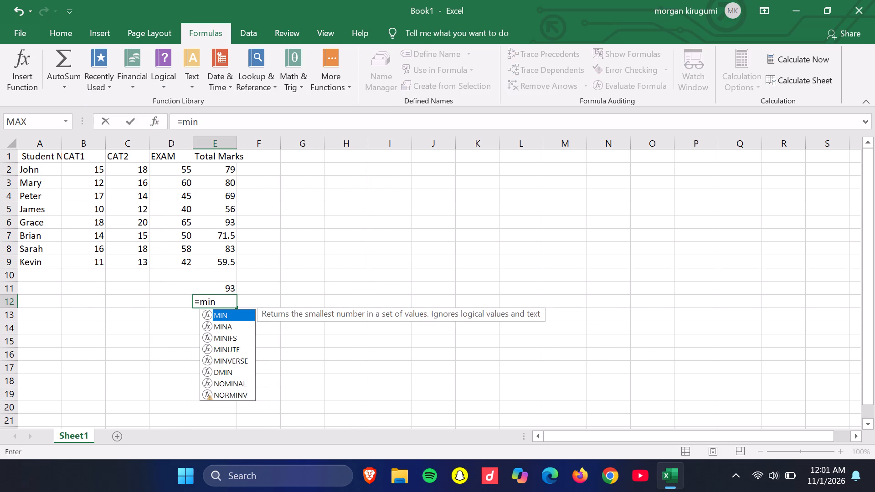
pyautogui.click(239, 315)
pyautogui.press('Return')
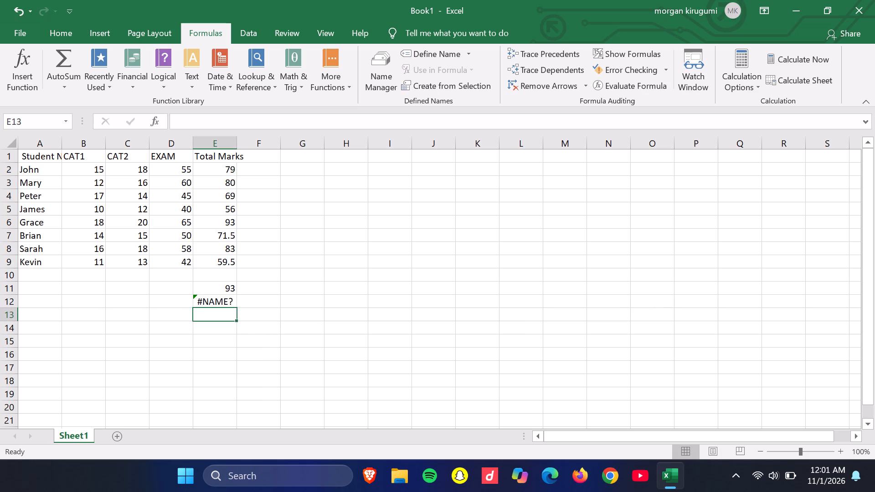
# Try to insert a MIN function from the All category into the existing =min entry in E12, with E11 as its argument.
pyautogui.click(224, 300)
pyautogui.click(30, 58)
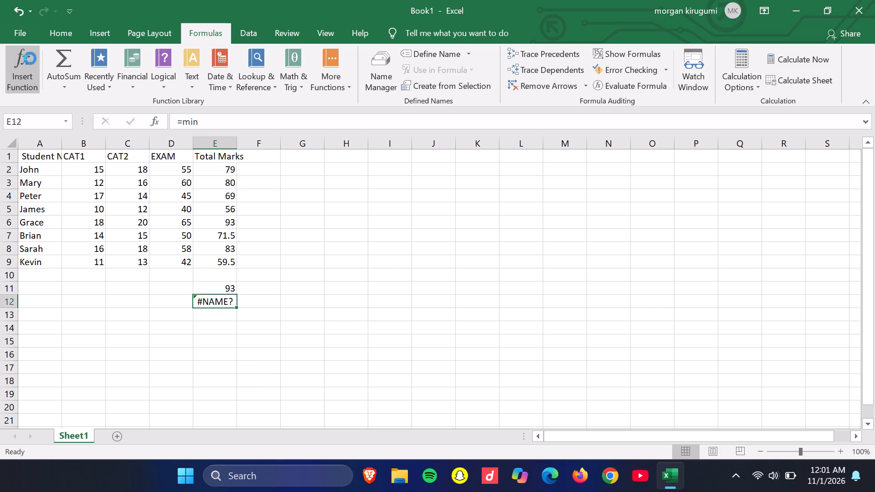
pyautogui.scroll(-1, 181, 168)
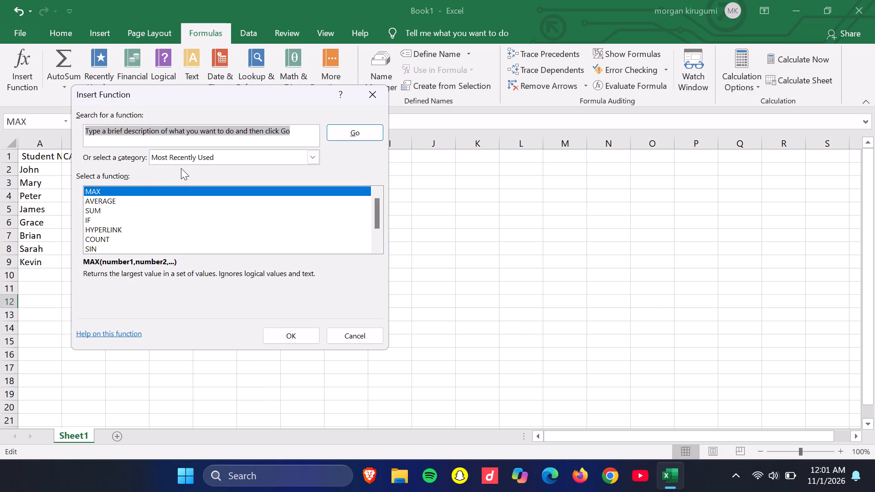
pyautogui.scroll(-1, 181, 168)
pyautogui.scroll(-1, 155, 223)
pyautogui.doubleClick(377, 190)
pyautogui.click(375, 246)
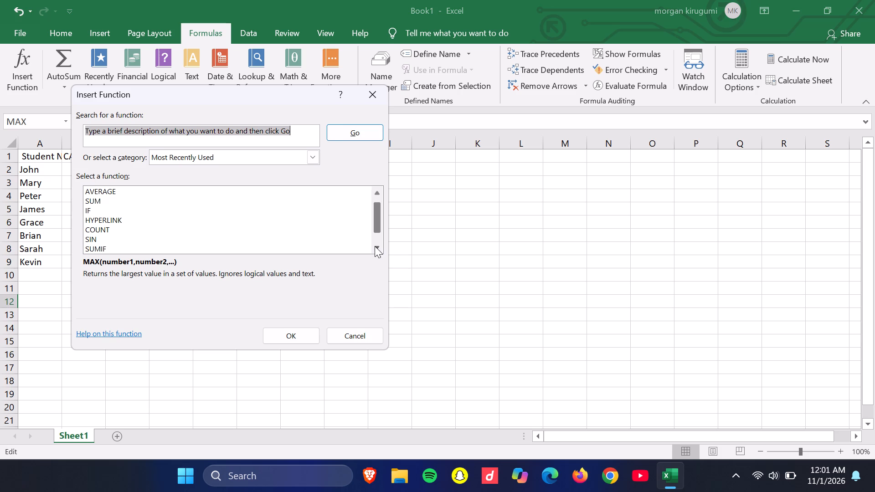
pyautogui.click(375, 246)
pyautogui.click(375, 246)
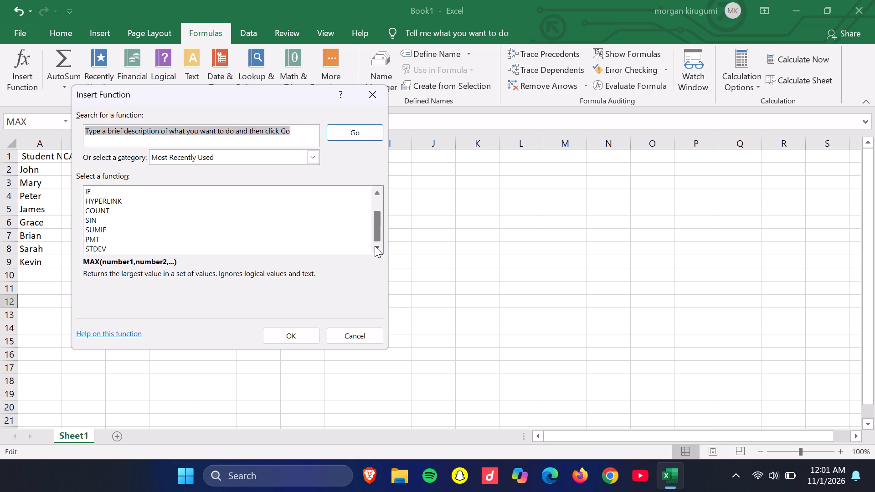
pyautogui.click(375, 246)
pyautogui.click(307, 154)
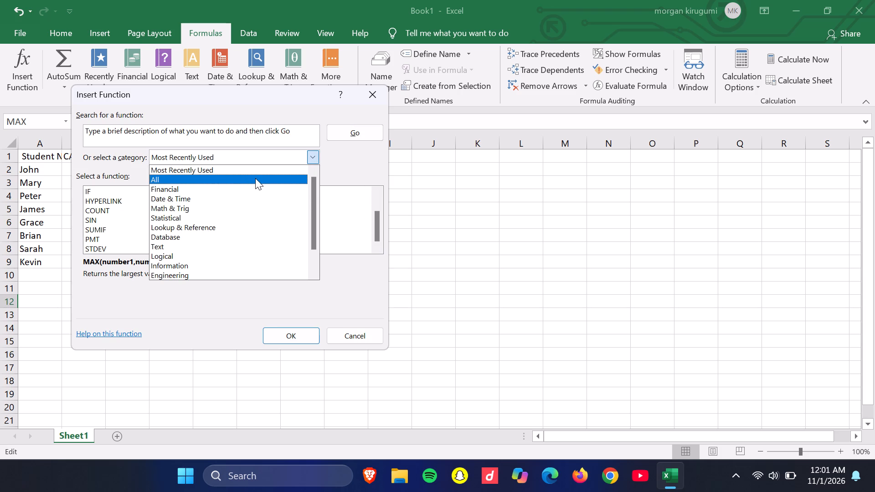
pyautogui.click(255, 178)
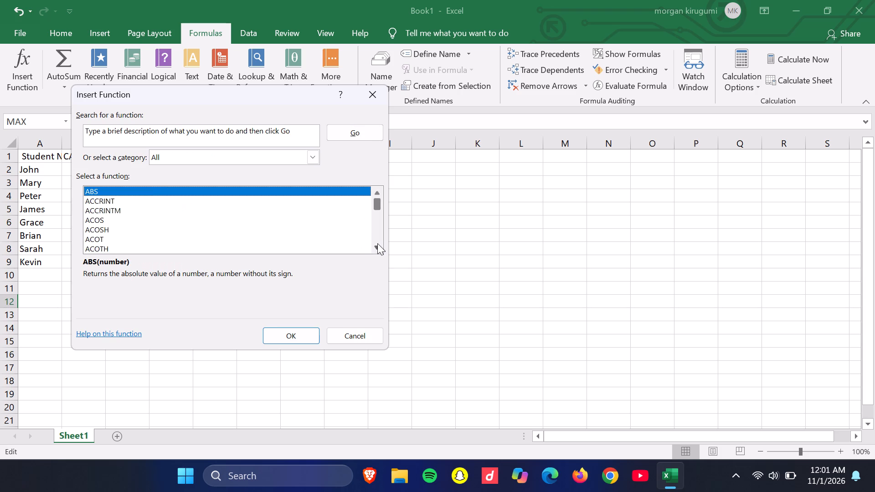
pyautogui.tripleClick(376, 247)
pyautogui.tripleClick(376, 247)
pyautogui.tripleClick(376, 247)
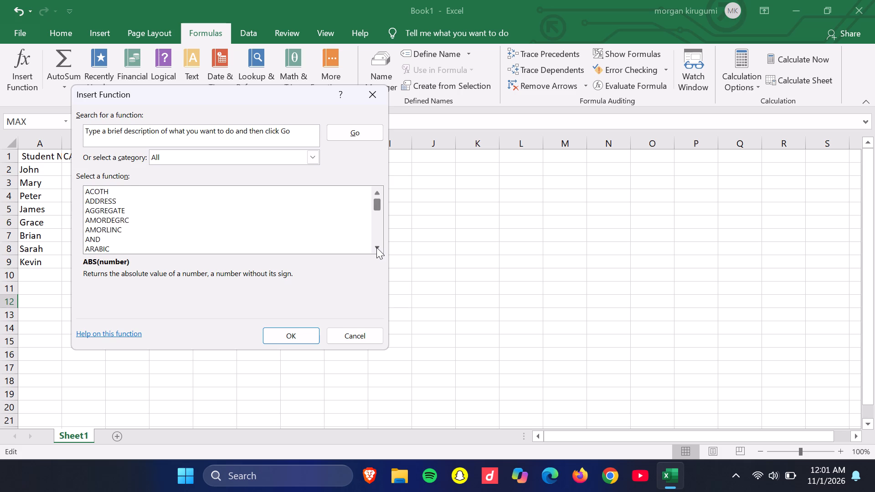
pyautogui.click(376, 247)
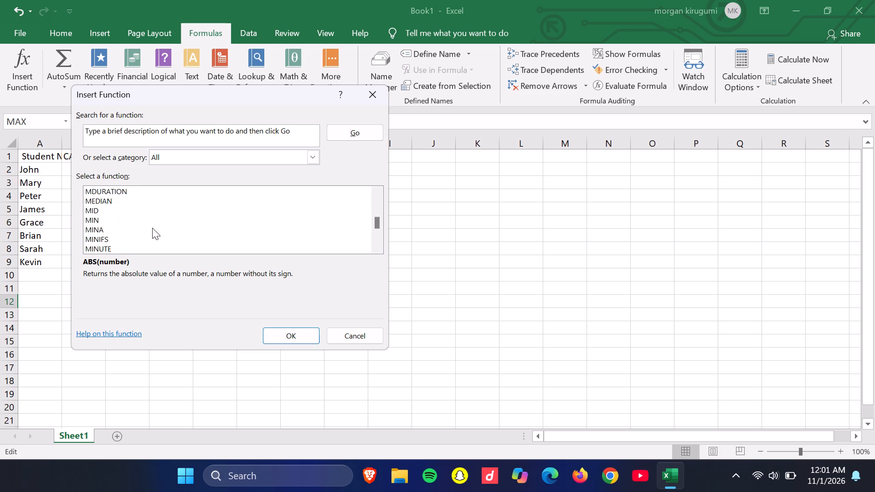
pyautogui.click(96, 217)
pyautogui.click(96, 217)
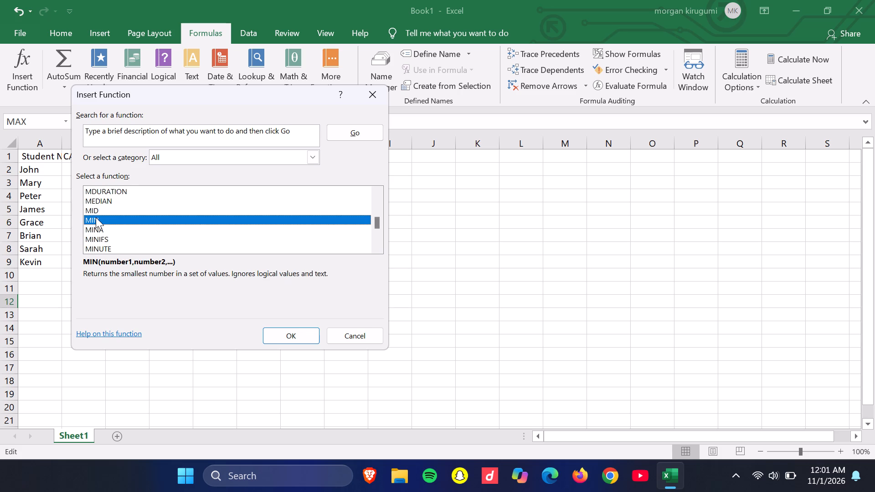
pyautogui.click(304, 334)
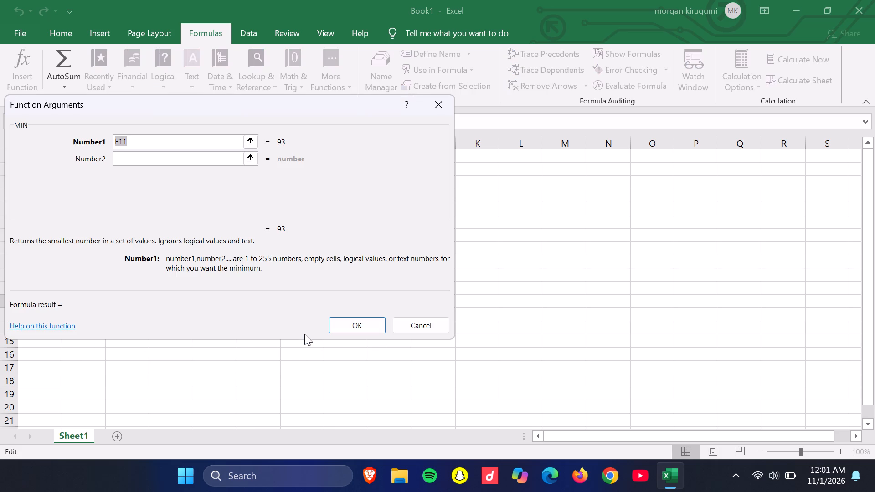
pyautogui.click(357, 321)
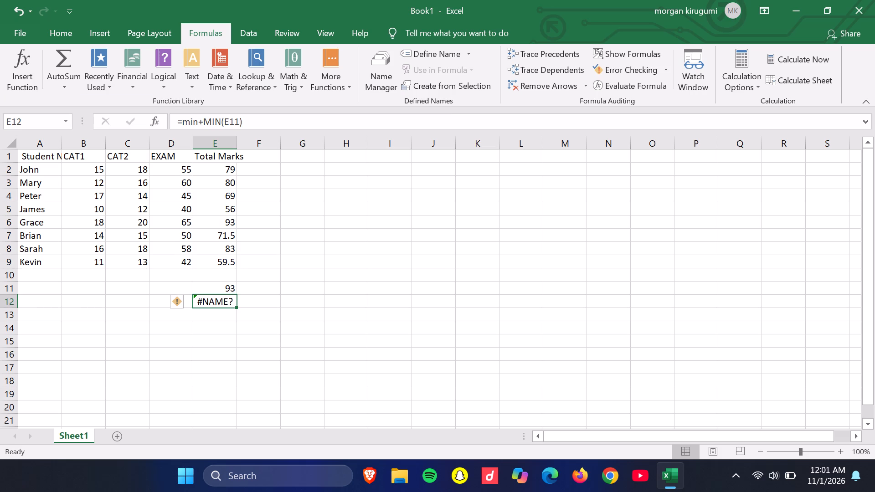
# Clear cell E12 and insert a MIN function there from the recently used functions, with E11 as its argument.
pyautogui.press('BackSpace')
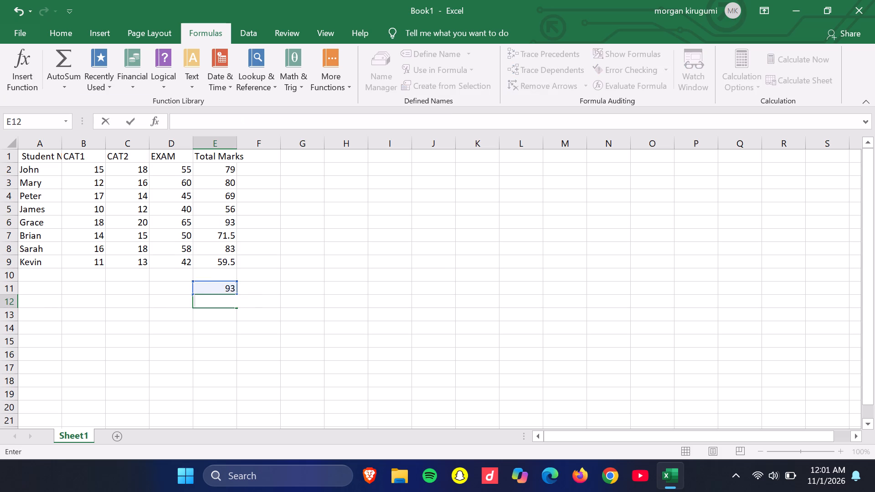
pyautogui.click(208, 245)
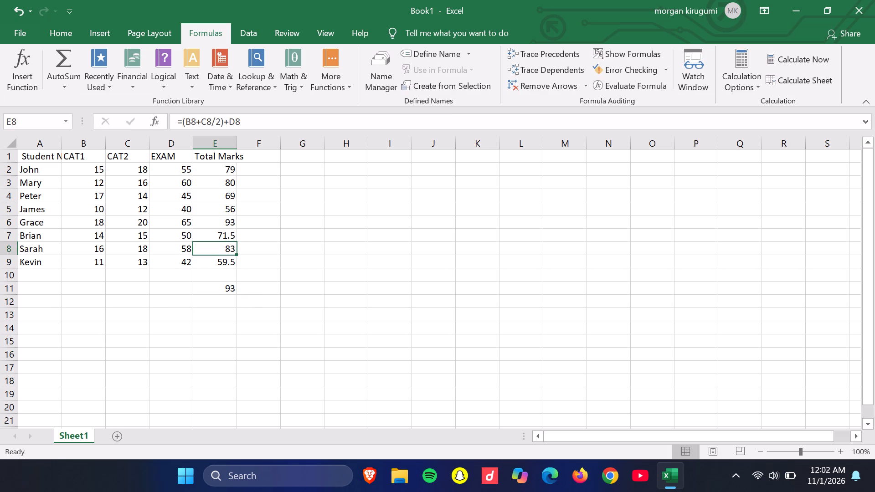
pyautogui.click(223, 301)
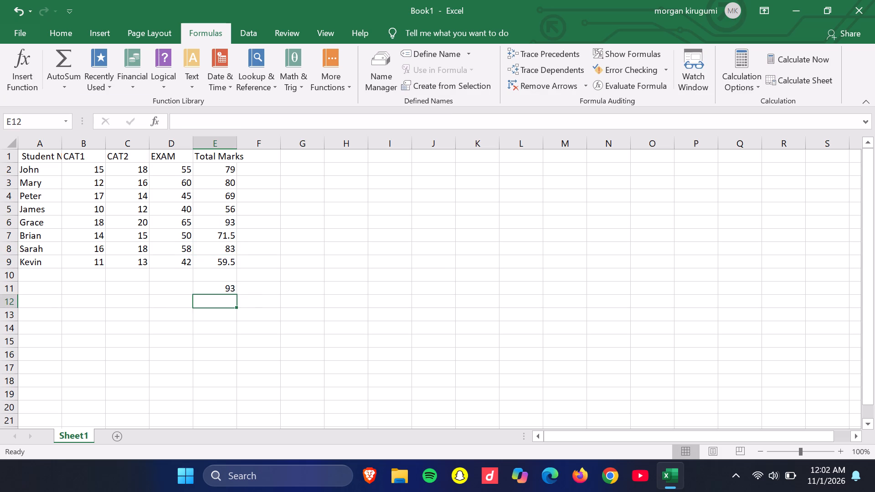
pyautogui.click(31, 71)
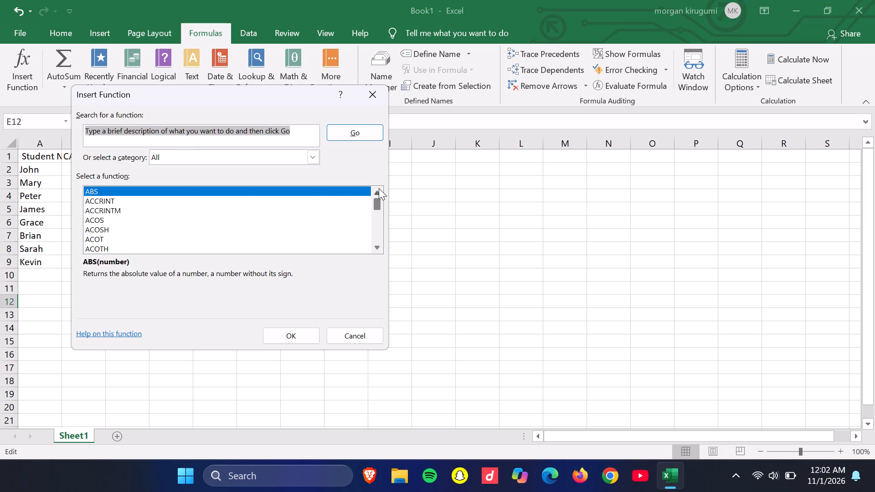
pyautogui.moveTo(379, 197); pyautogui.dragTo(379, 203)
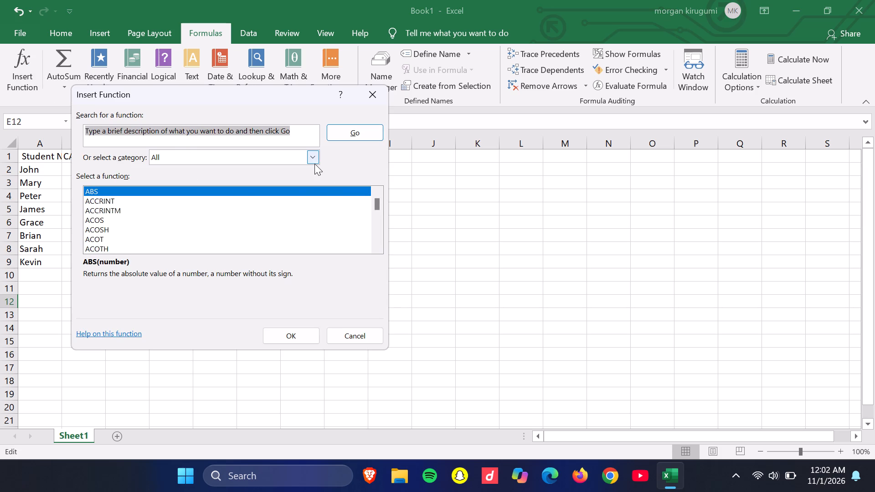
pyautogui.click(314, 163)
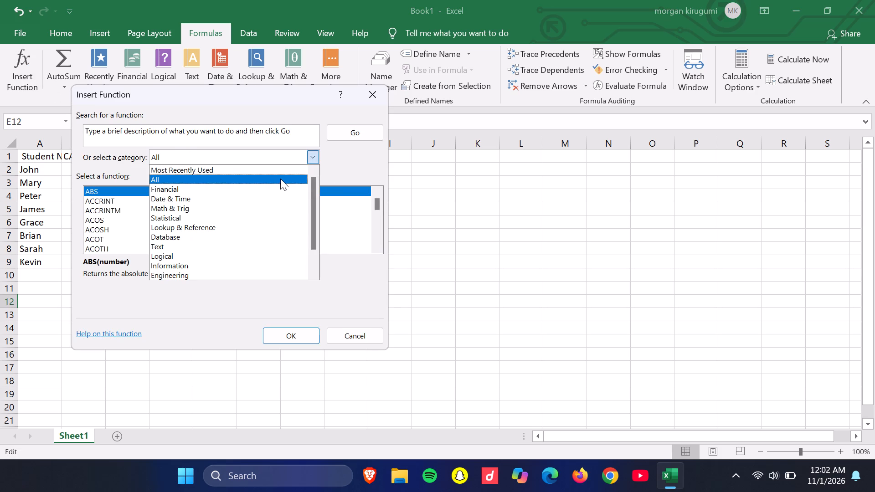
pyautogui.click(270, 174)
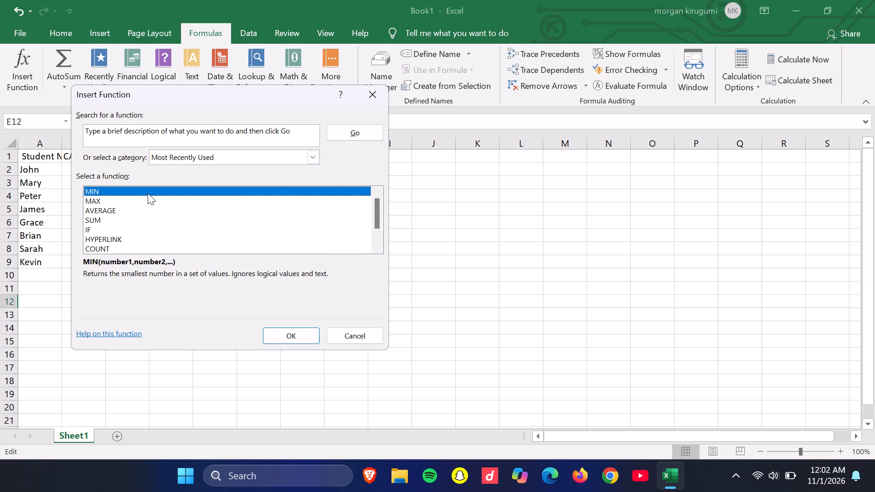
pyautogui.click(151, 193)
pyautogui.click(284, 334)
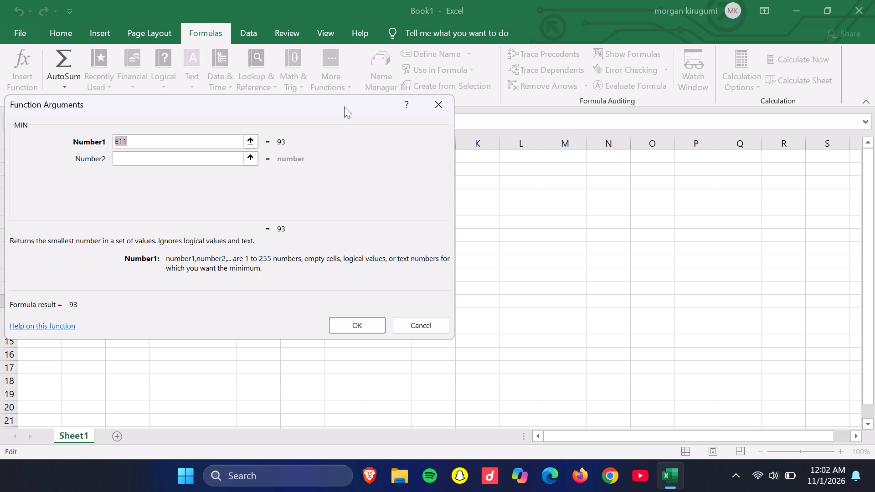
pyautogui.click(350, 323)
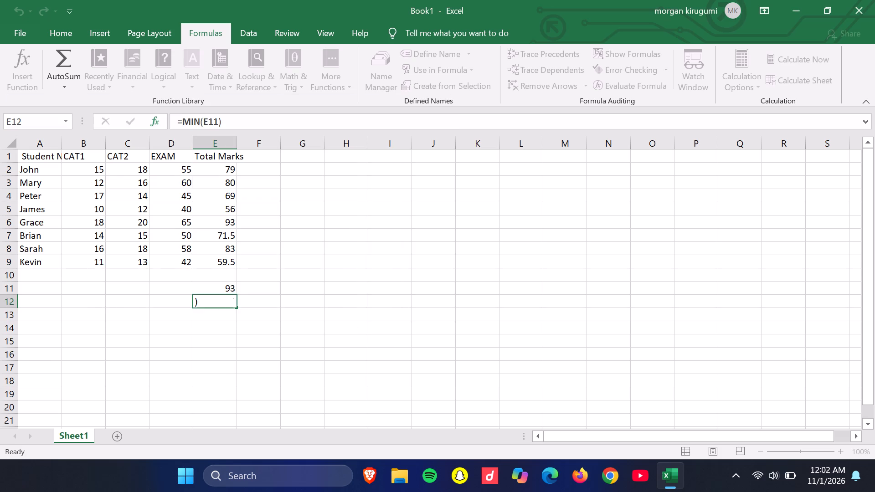
# Replace the formula in cell E12 with =min(e2:e9) to calculate the minimum of the Total Marks.
pyautogui.click(215, 303)
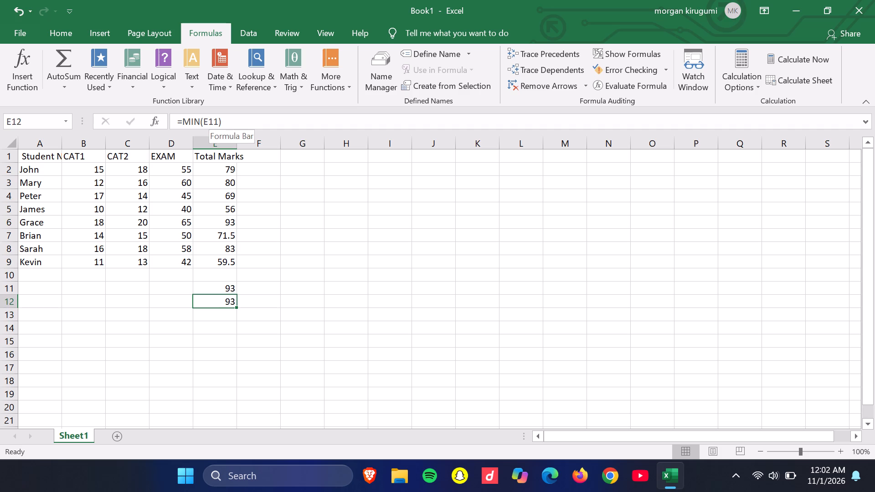
pyautogui.press('BackSpace')
pyautogui.press('BackSpace')
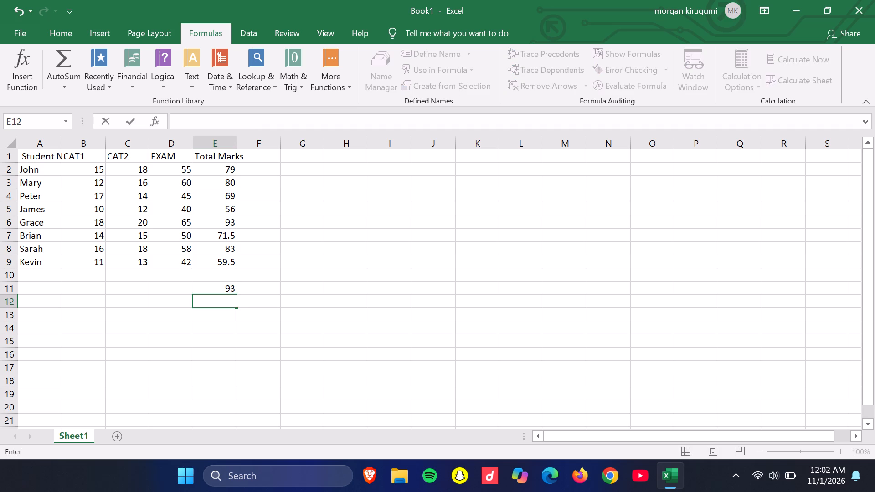
pyautogui.press('=')
pyautogui.write('min')
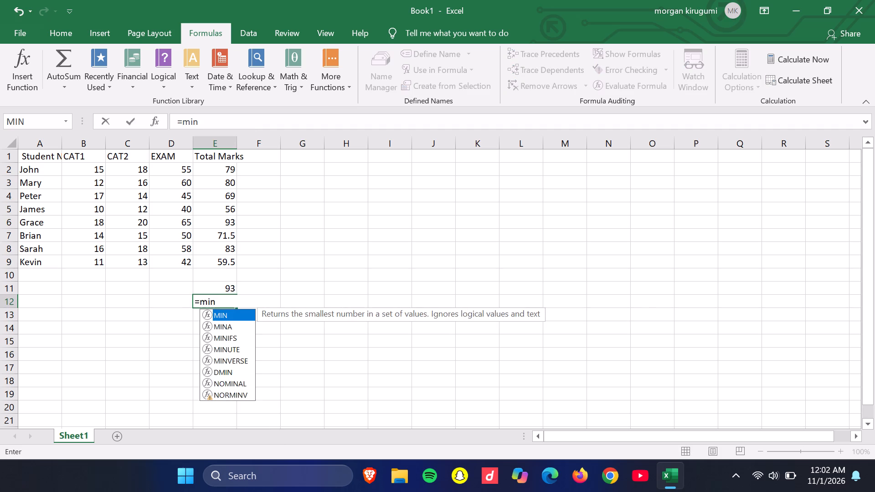
pyautogui.write('()')
pyautogui.press('Left')
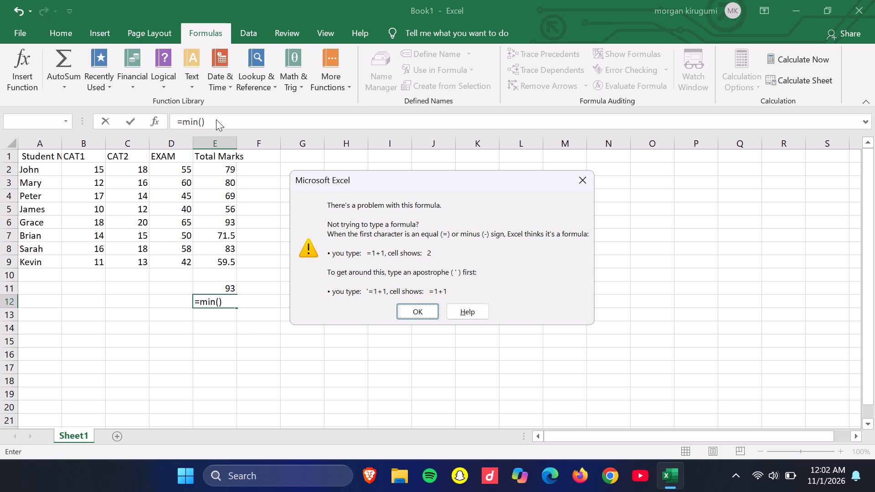
pyautogui.click(419, 318)
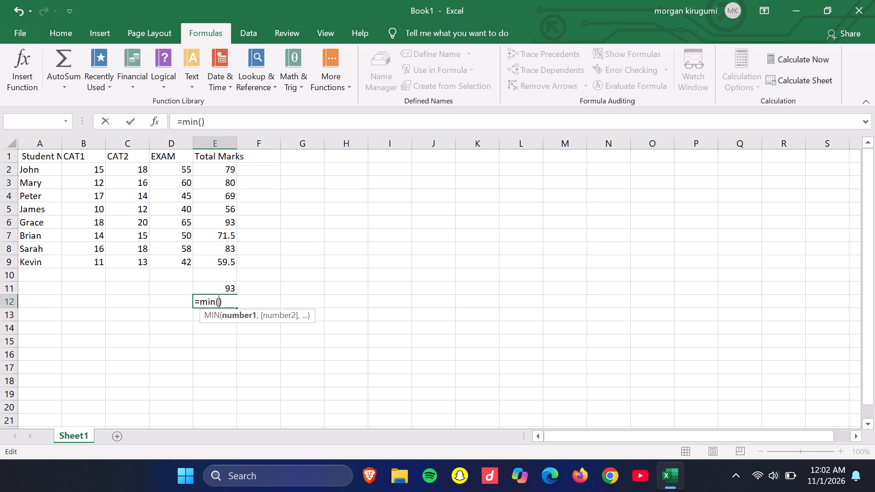
pyautogui.write('e2')
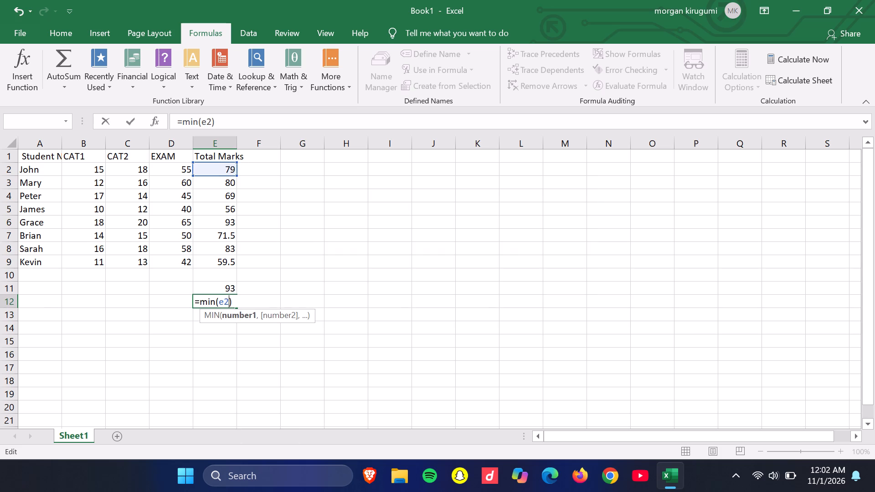
pyautogui.hotkey('shift', ':')
pyautogui.press('e')
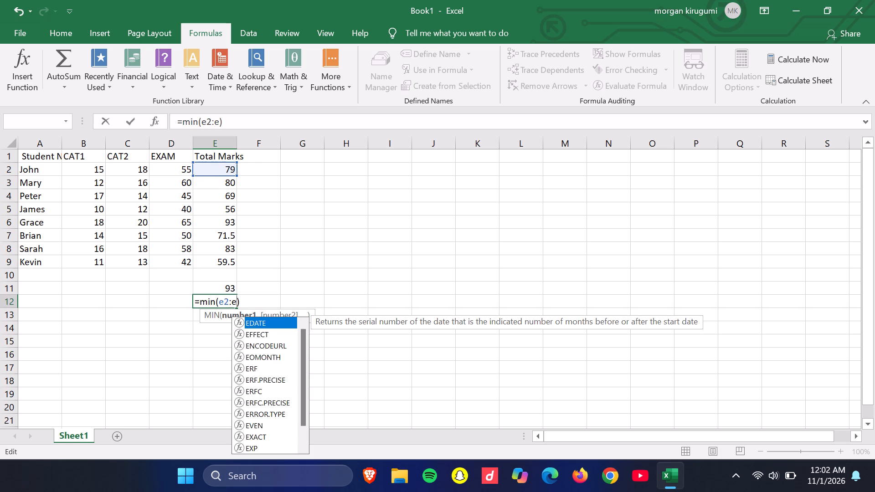
pyautogui.press('9')
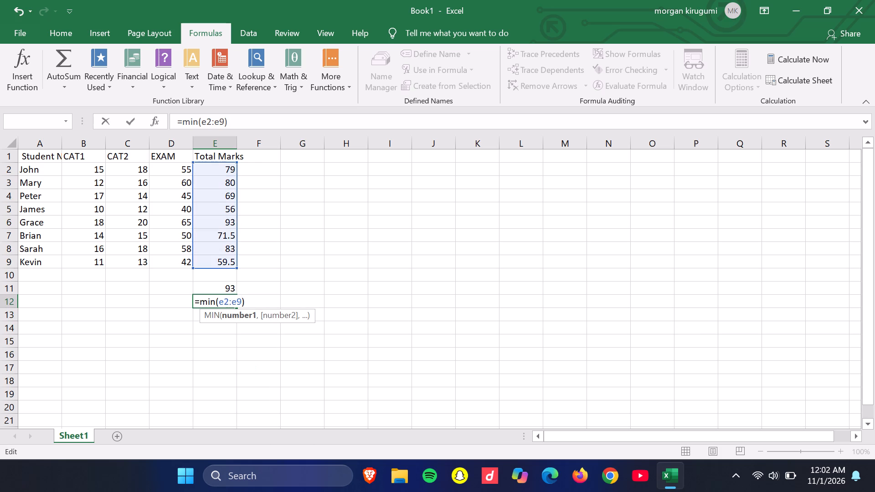
pyautogui.press('Return')
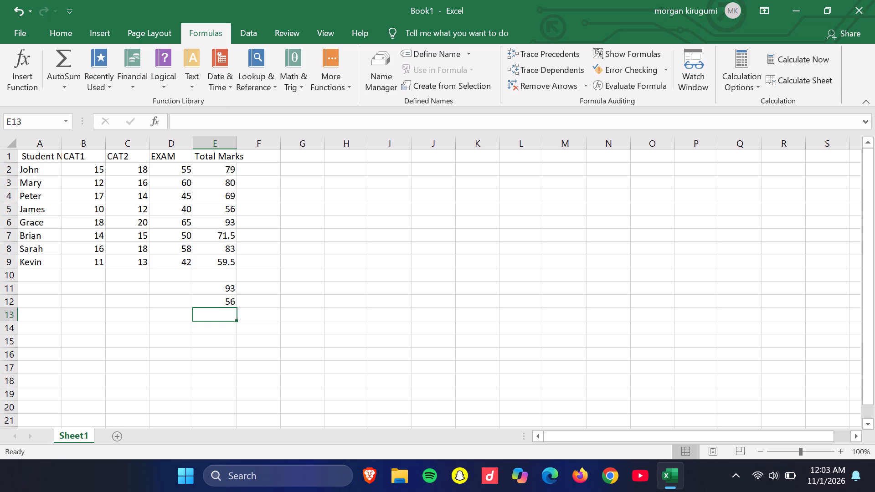
pyautogui.click(207, 331)
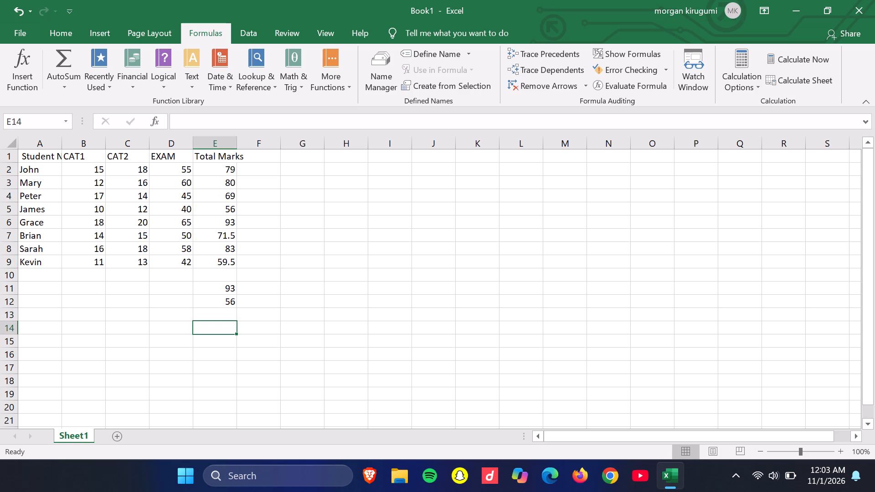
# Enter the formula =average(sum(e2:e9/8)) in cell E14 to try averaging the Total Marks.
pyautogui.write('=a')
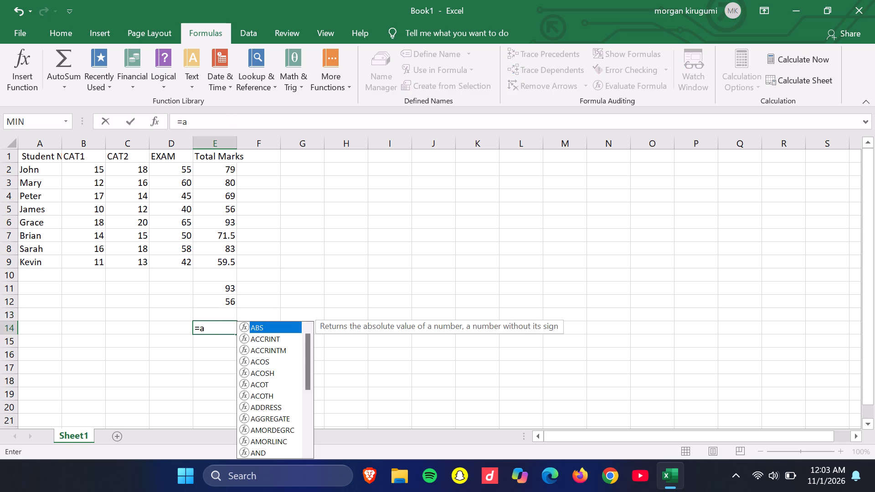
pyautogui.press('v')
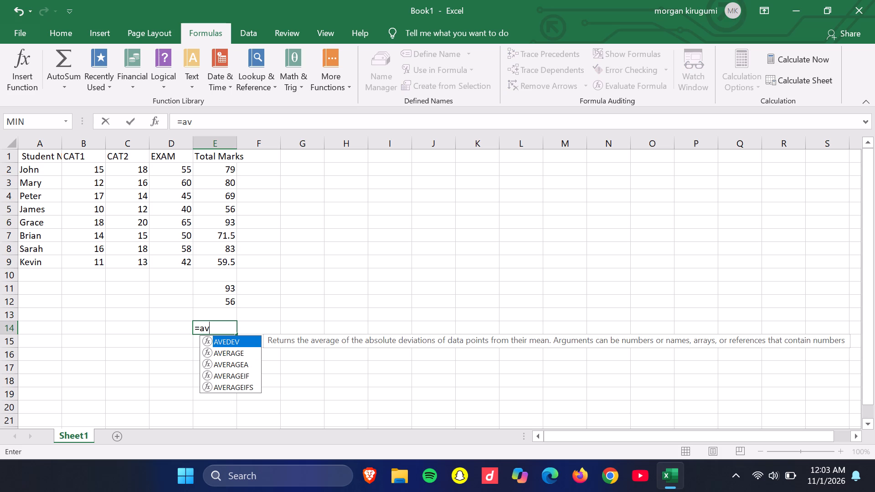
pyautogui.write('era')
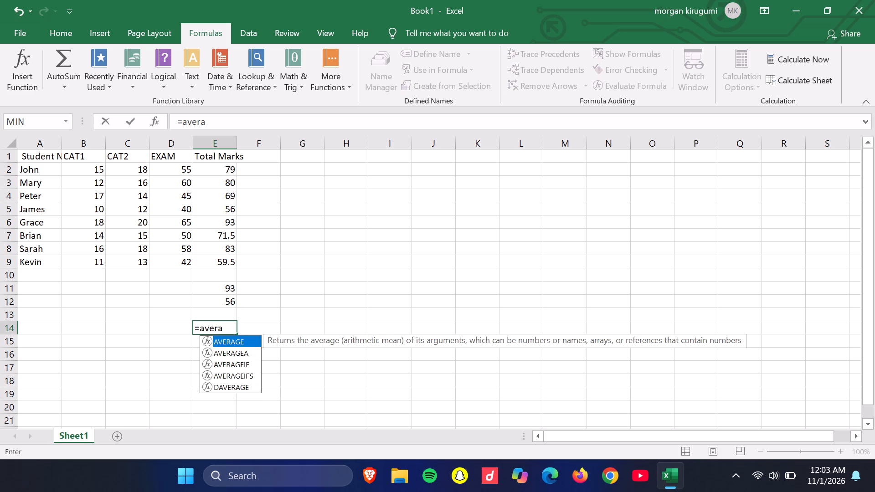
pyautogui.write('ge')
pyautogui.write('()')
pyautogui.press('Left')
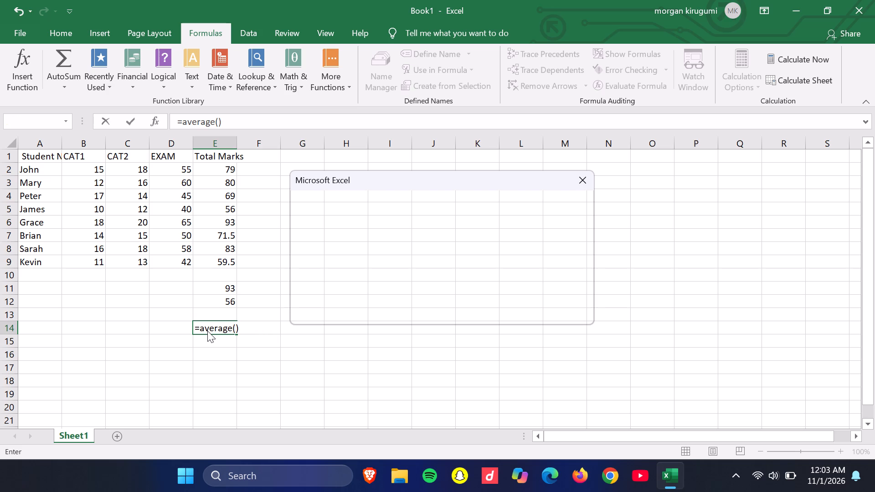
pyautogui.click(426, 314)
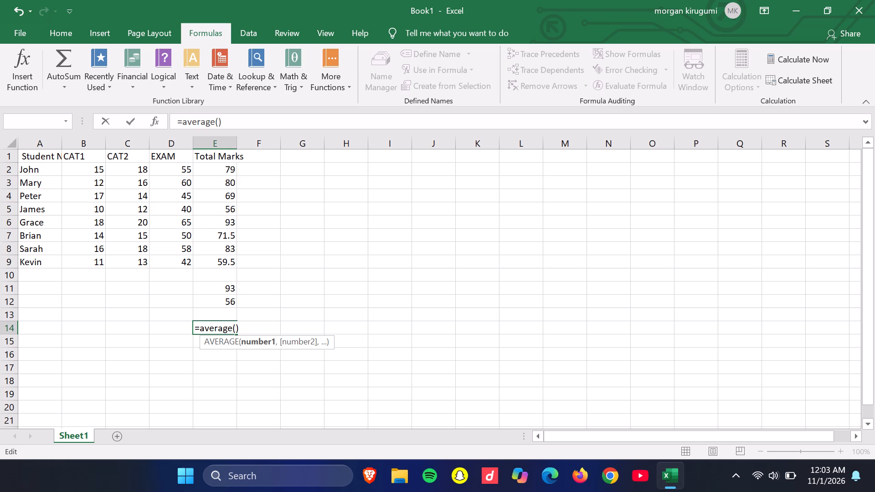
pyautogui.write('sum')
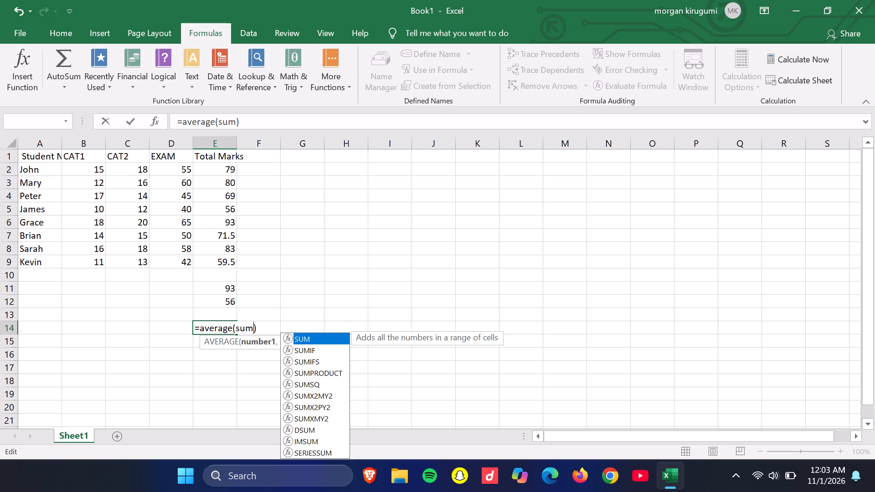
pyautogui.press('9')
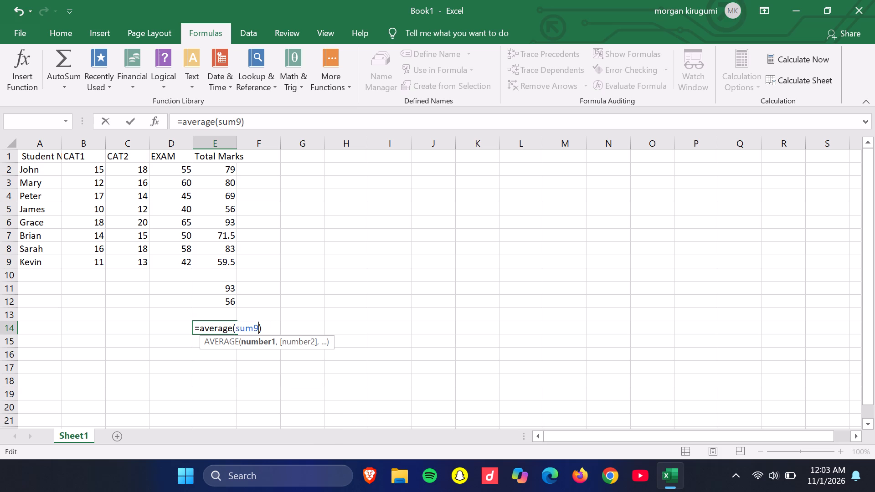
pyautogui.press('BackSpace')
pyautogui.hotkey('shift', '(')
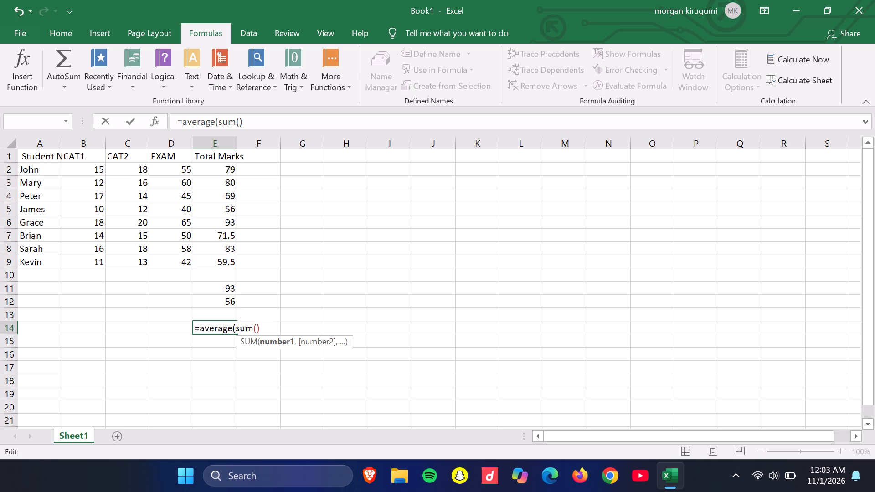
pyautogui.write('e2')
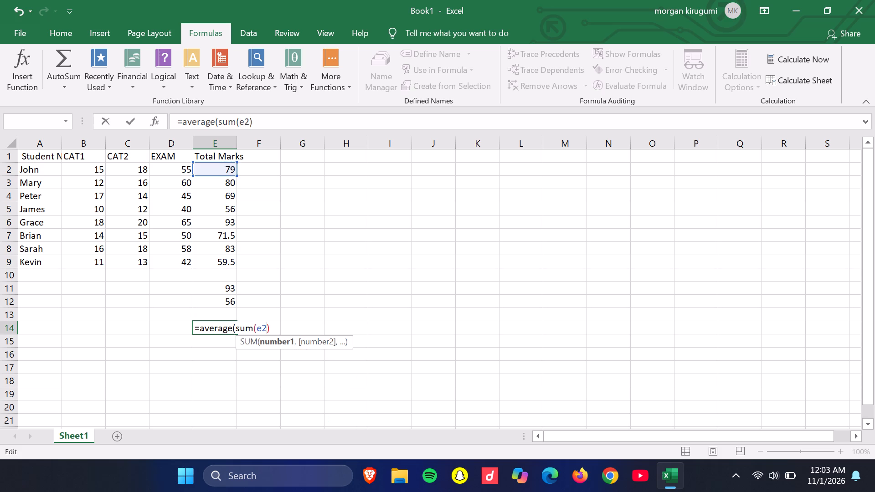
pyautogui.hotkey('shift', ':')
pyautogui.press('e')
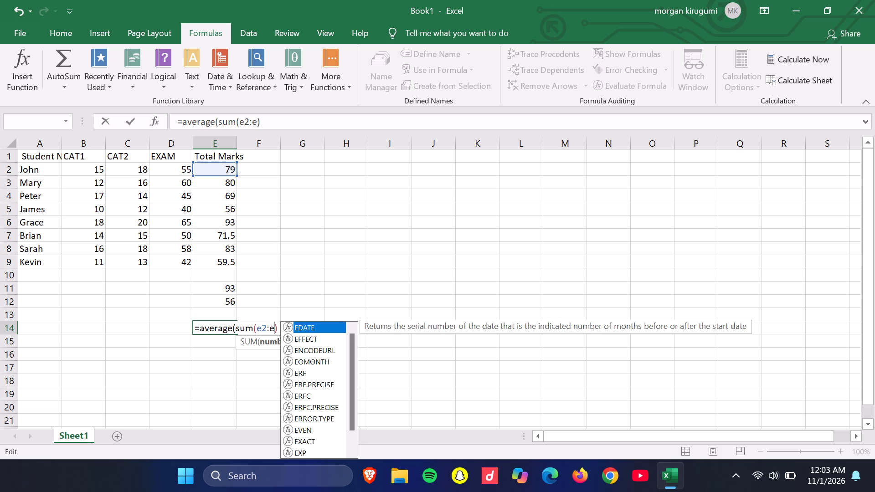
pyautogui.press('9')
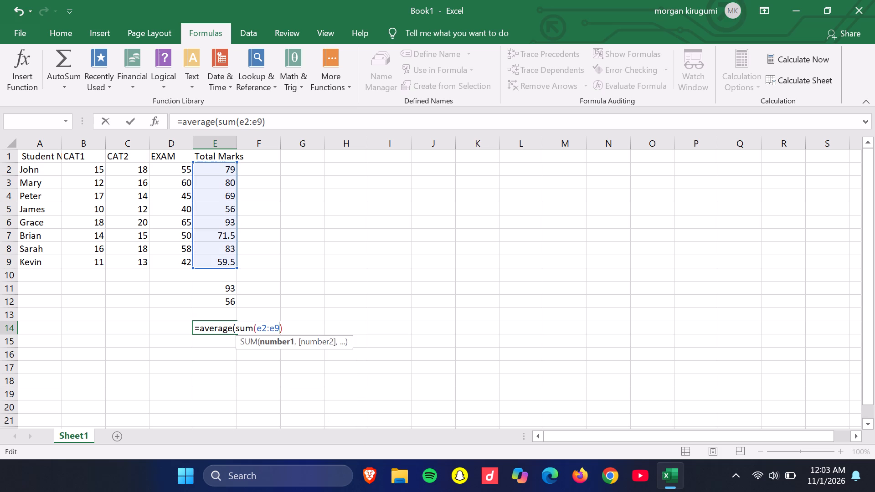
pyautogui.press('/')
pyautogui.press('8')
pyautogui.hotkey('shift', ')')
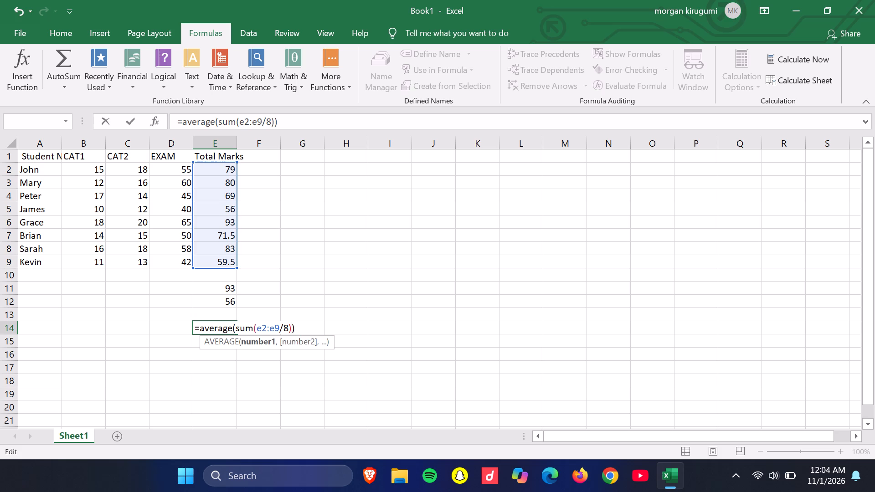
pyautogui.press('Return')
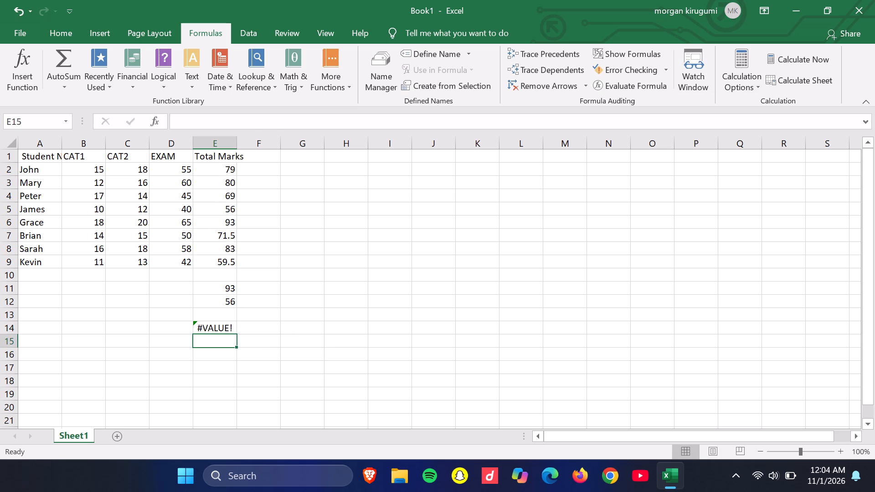
# Widen column E slightly so that the Total Marks heading fits inside it.
pyautogui.click(228, 325)
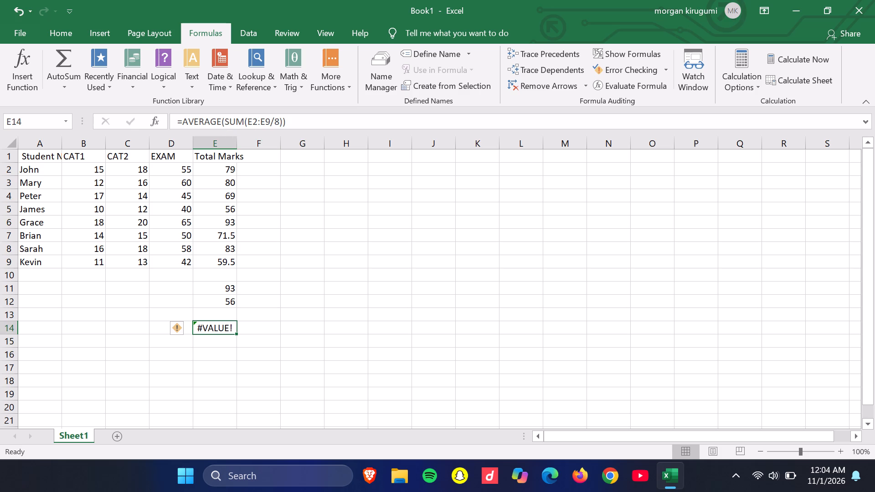
pyautogui.moveTo(233, 142); pyautogui.dragTo(251, 147)
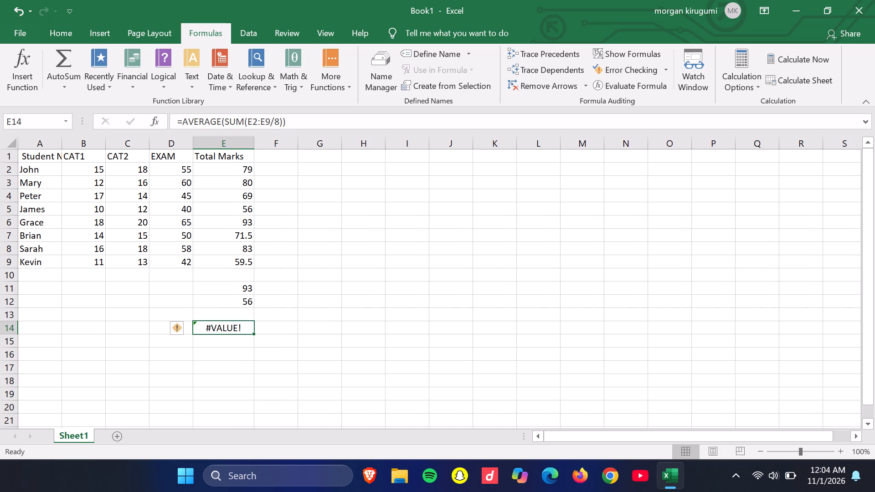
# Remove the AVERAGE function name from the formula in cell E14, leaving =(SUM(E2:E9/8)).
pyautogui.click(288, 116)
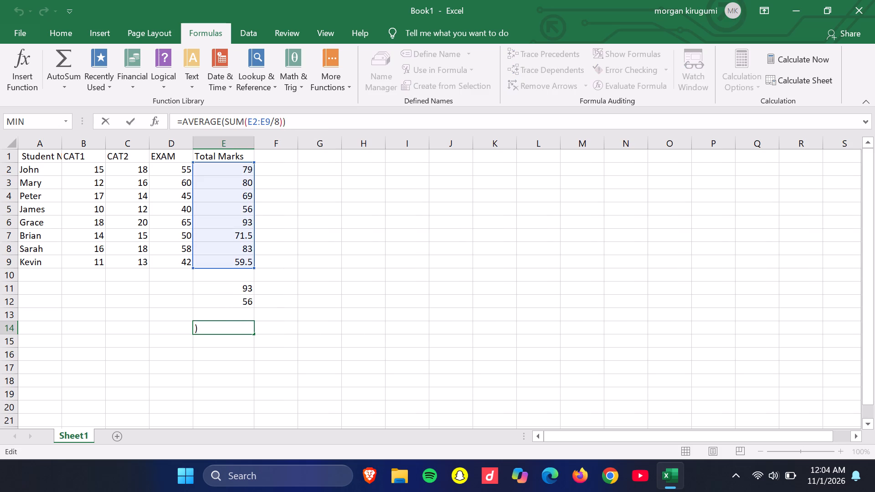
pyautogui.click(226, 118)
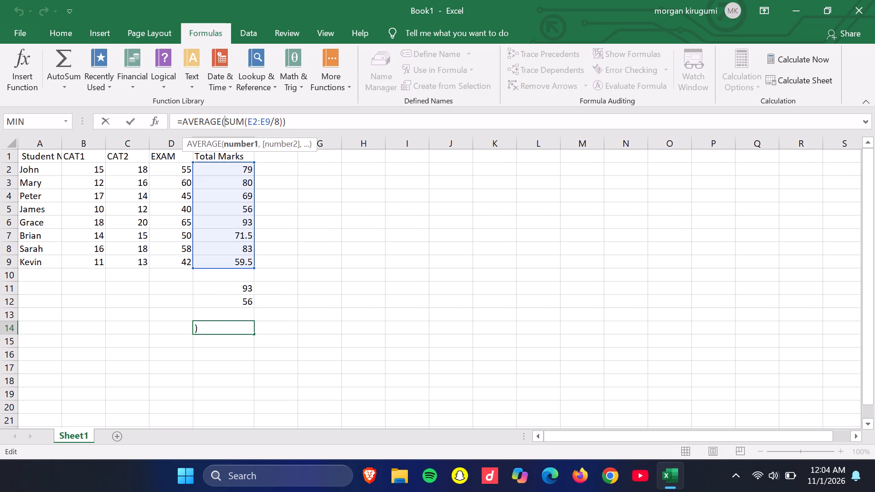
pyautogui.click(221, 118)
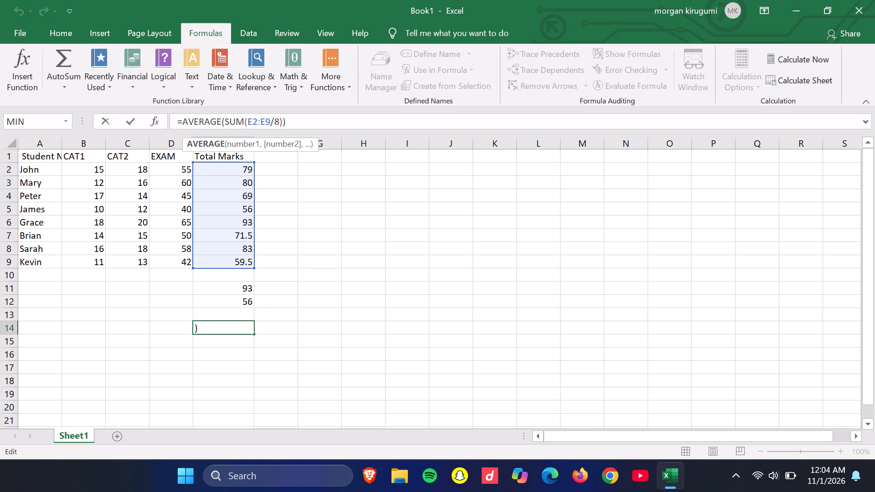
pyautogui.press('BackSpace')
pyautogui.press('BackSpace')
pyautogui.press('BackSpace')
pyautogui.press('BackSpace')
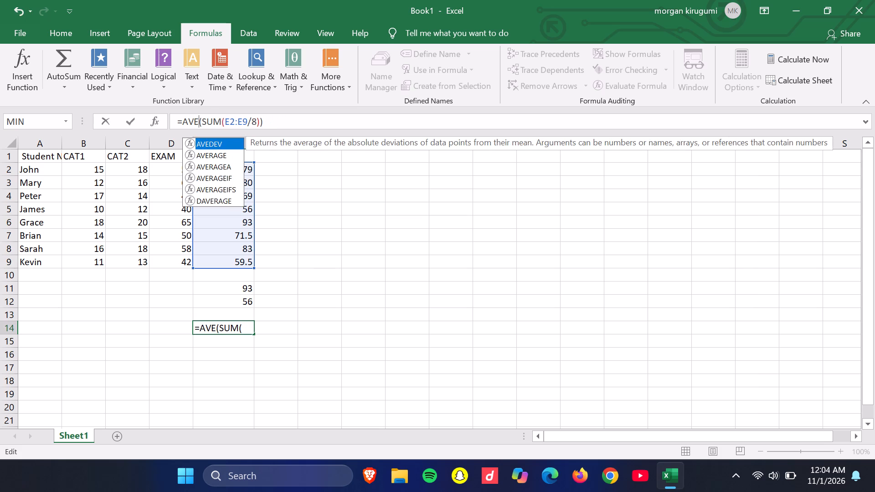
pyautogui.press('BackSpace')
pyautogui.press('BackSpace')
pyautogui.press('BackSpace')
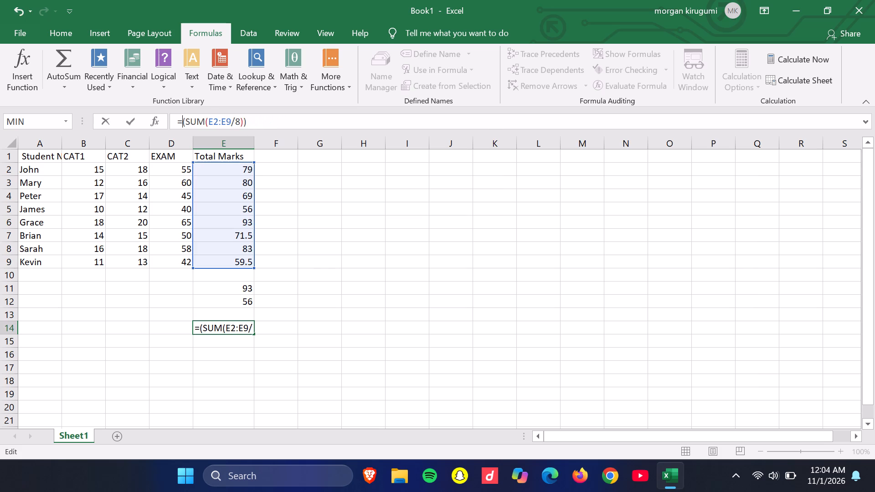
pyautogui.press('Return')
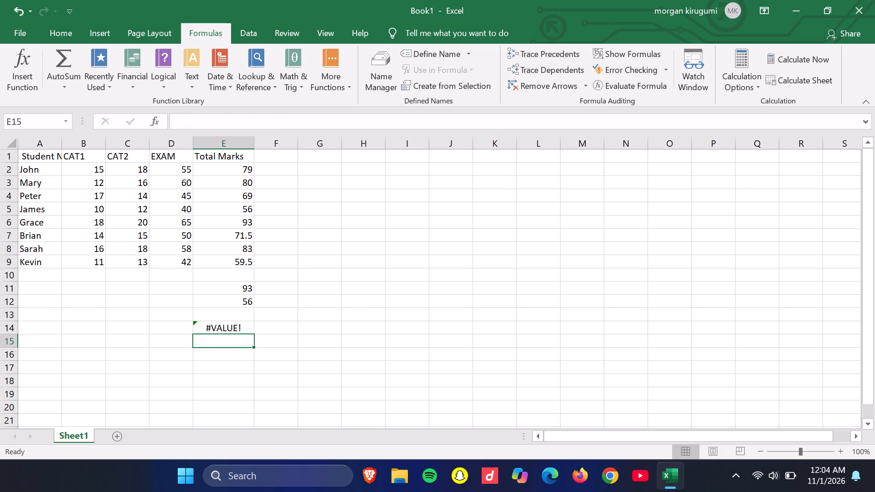
# Rewrite the formula in cell E14 as =sum(e2:e9/8), without the outer parentheses.
pyautogui.click(244, 331)
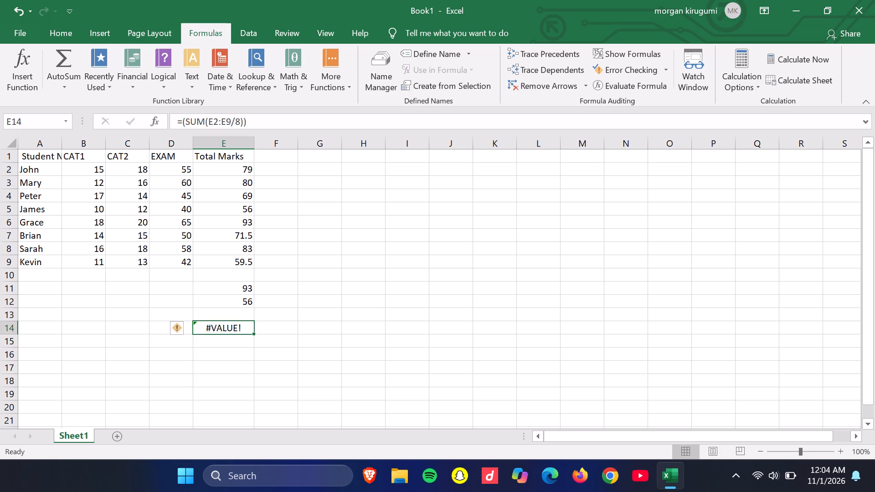
pyautogui.click(251, 122)
pyautogui.press('BackSpace')
pyautogui.press('BackSpace')
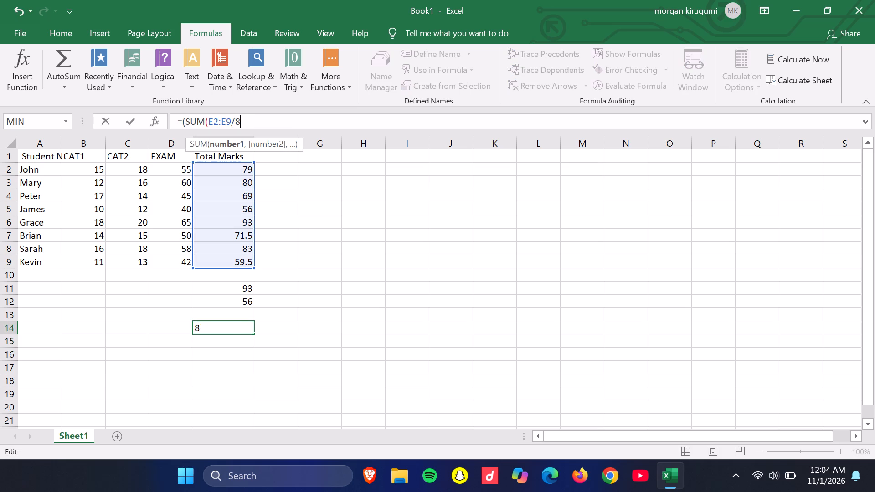
pyautogui.press('BackSpace')
pyautogui.press('BackSpace')
pyautogui.press('BackSpace')
pyautogui.press('BackSpace')
pyautogui.press('BackSpace')
pyautogui.press('BackSpace')
pyautogui.press('BackSpace')
pyautogui.press('BackSpace')
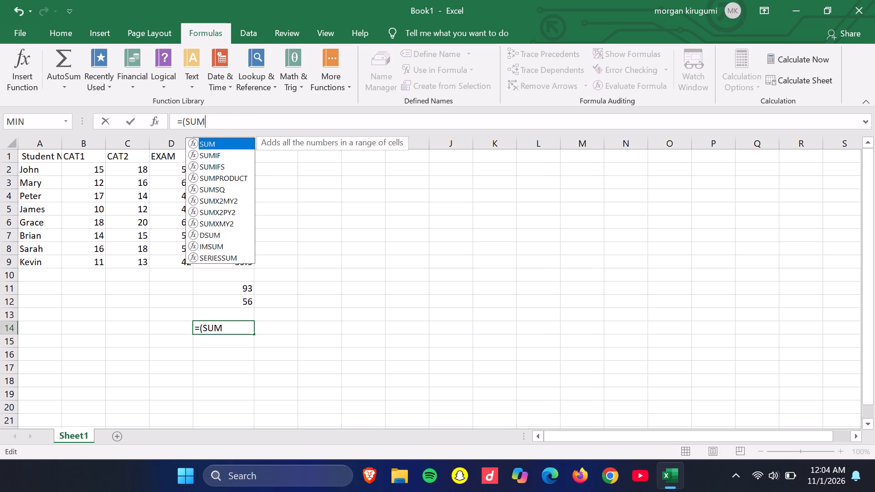
pyautogui.press('BackSpace')
pyautogui.press('BackSpace')
pyautogui.press('BackSpace')
pyautogui.press('BackSpace')
pyautogui.write('sum')
pyautogui.write('e2')
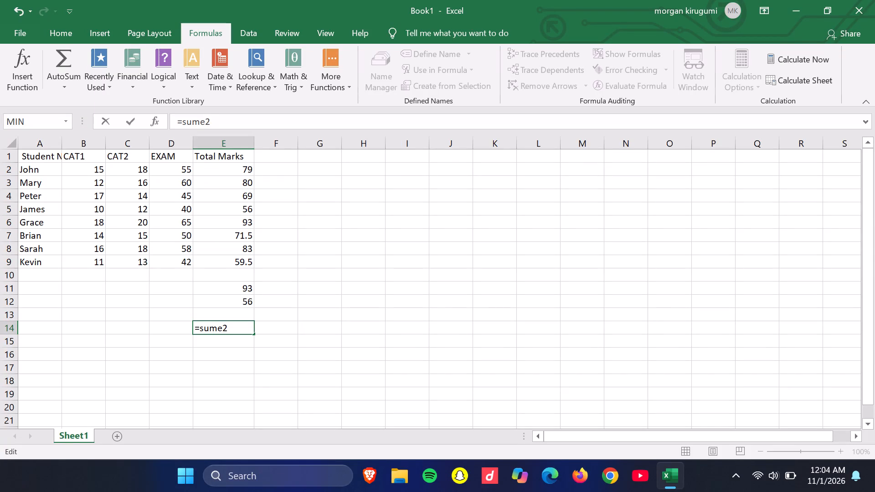
pyautogui.press('BackSpace')
pyautogui.press('BackSpace')
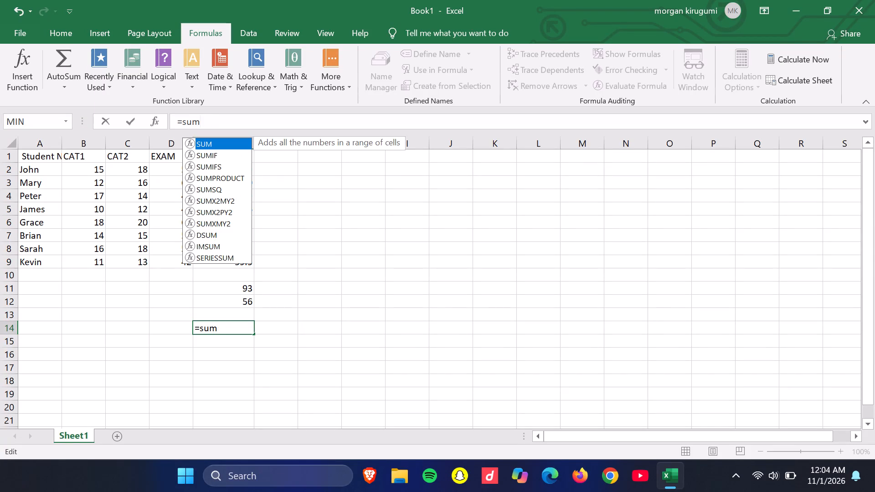
pyautogui.write('()')
pyautogui.press('Left')
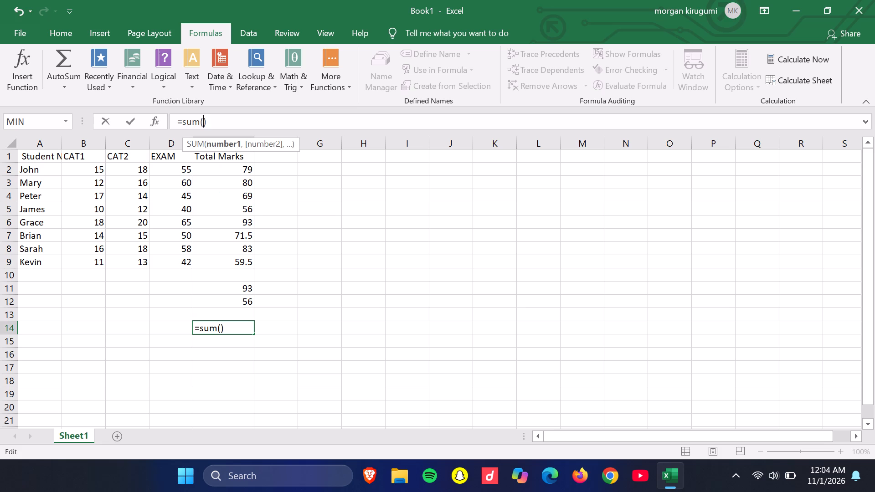
pyautogui.write('e2')
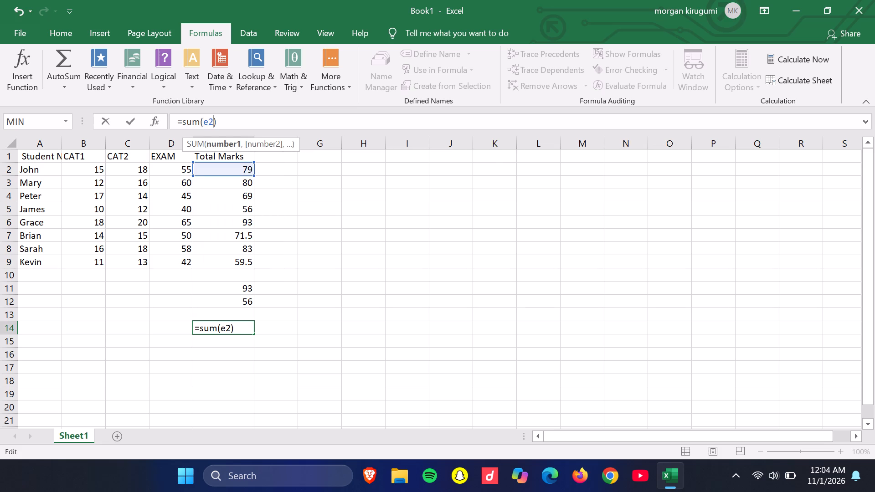
pyautogui.hotkey('shift', ':')
pyautogui.press('e')
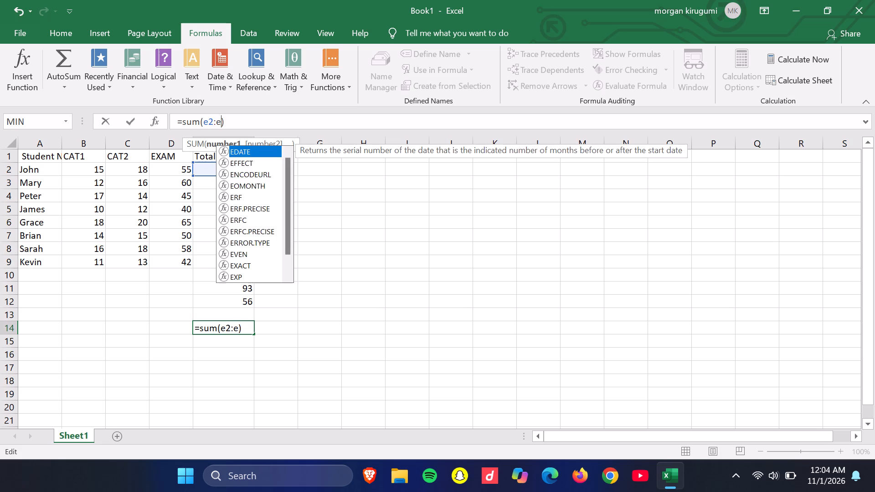
pyautogui.press('9')
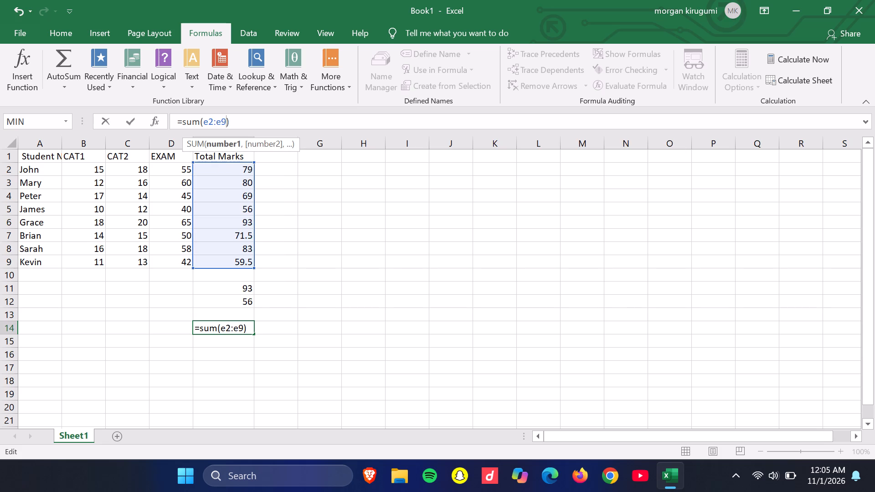
pyautogui.press('/')
pyautogui.press('8')
pyautogui.press('Return')
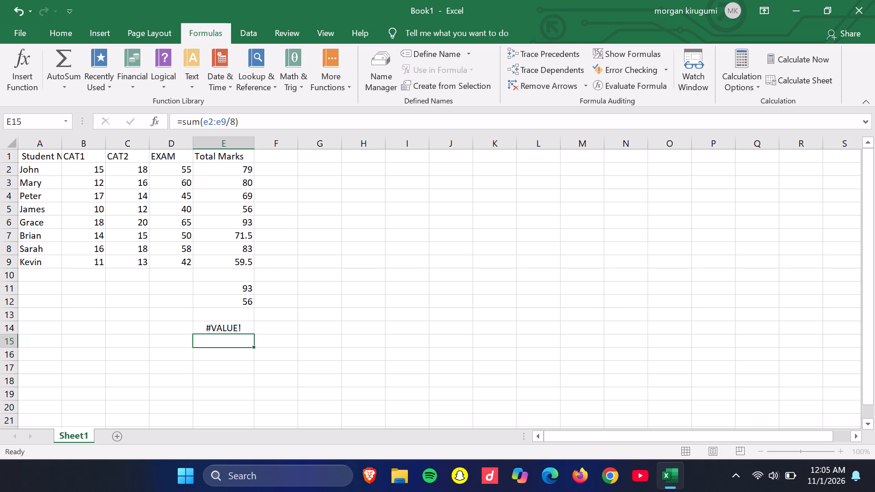
# Correct the formula in cell E14 to =SUM(E2:E9)/8 so the division by 8 sits outside the SUM parentheses.
pyautogui.click(236, 331)
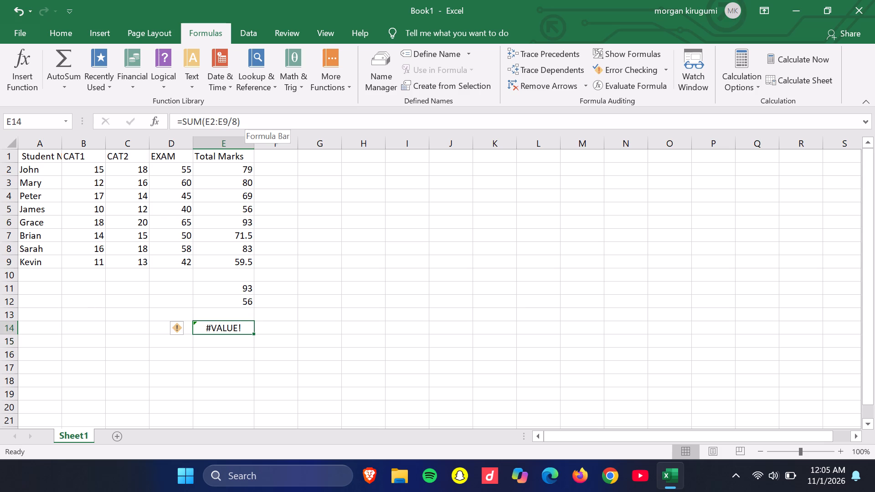
pyautogui.click(229, 122)
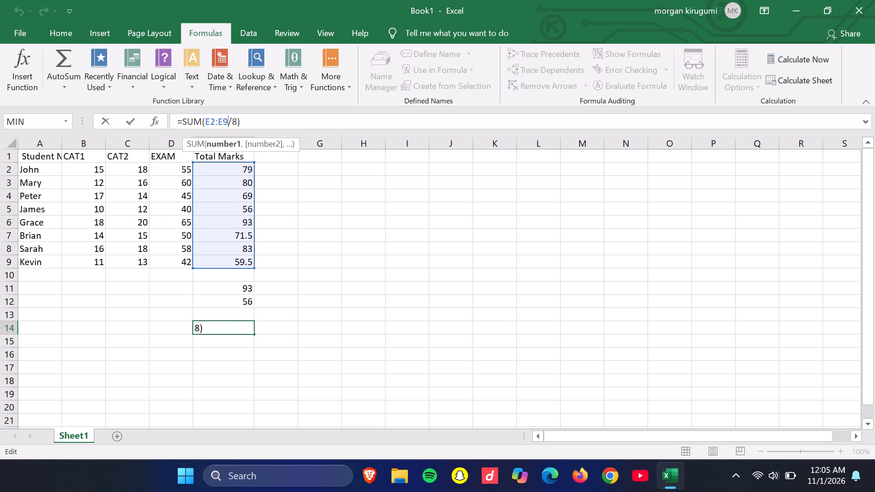
pyautogui.click(234, 122)
pyautogui.press('BackSpace')
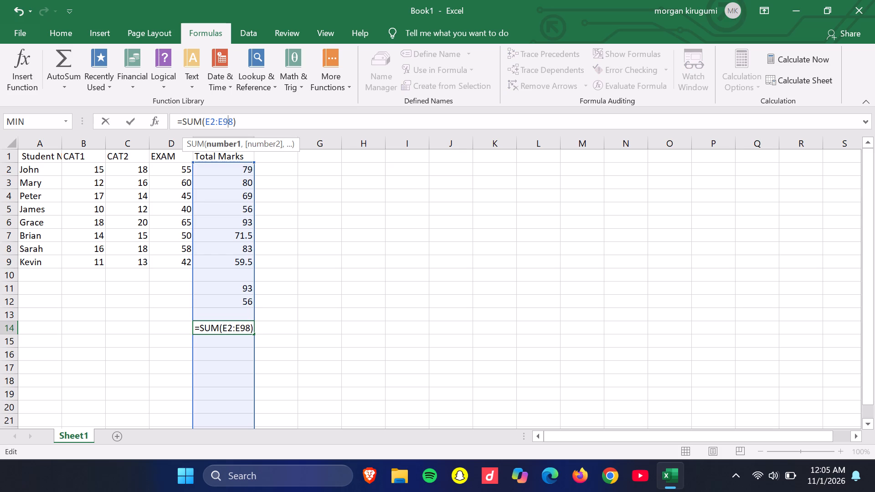
pyautogui.hotkey('shift', ')')
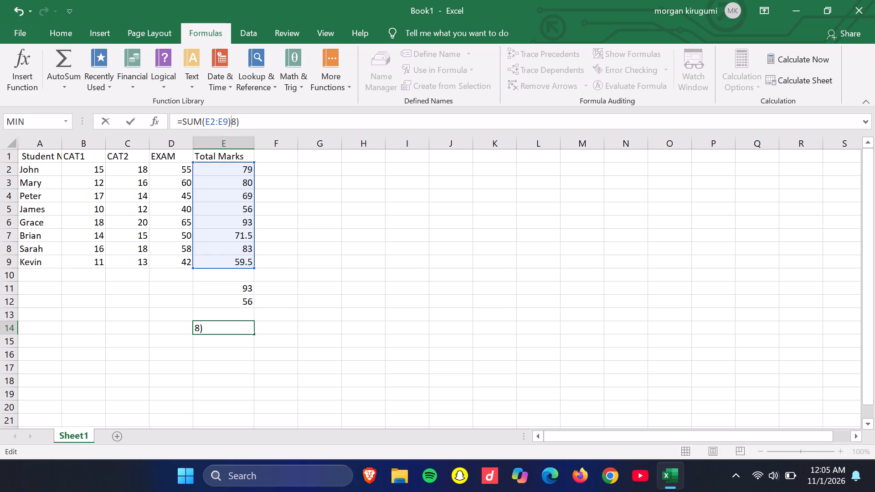
pyautogui.click(248, 122)
pyautogui.press('BackSpace')
pyautogui.press('BackSpace')
pyautogui.write('/8')
pyautogui.press('Return')
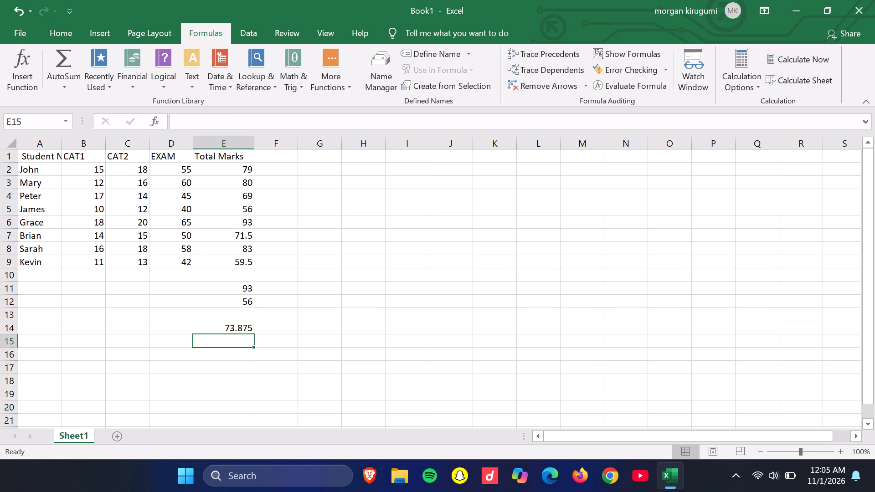
# Enter the label Class average in cell A14.
pyautogui.click(41, 327)
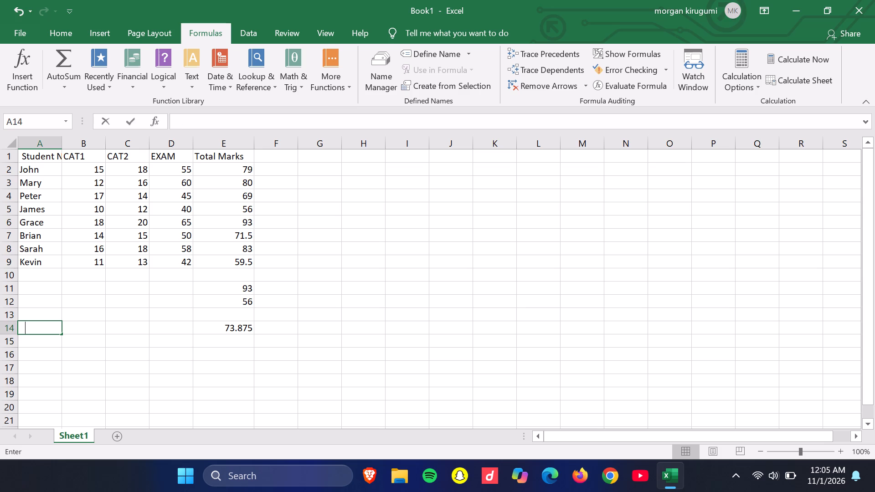
pyautogui.write('lass aver')
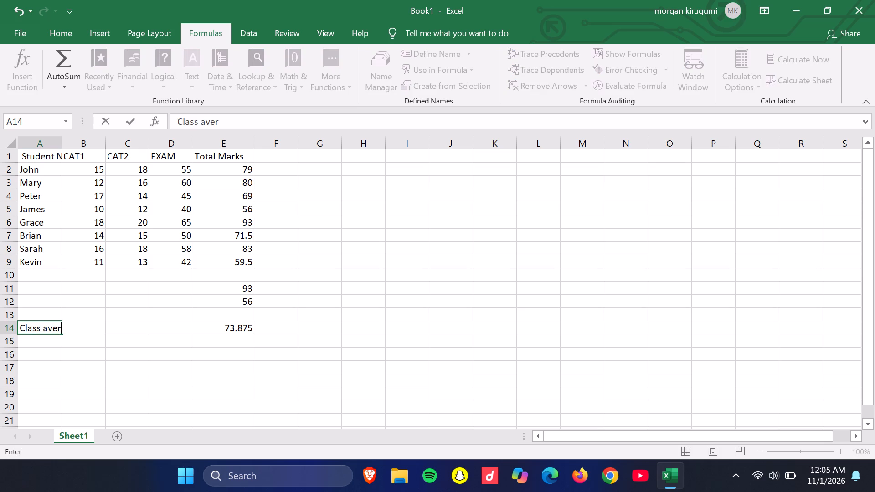
pyautogui.write('age')
pyautogui.press('Up')
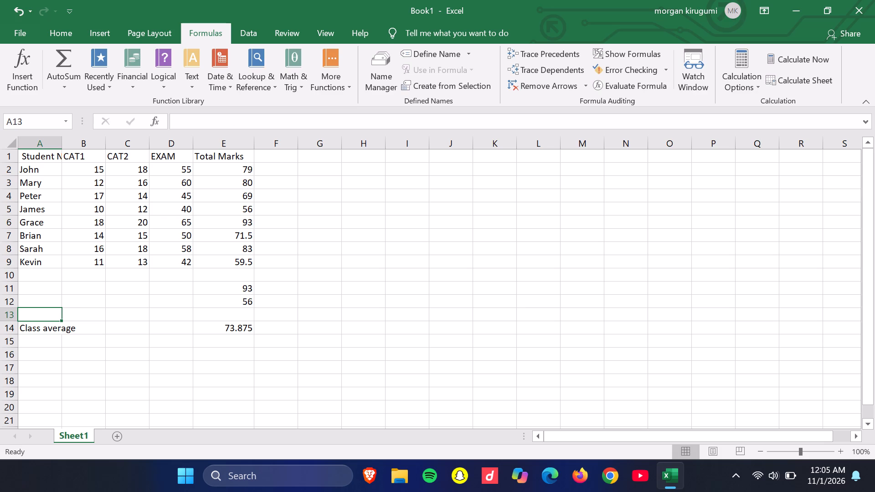
# Enter the label Lowest Grade in cell A12, on the row of the minimum total.
pyautogui.press('Up')
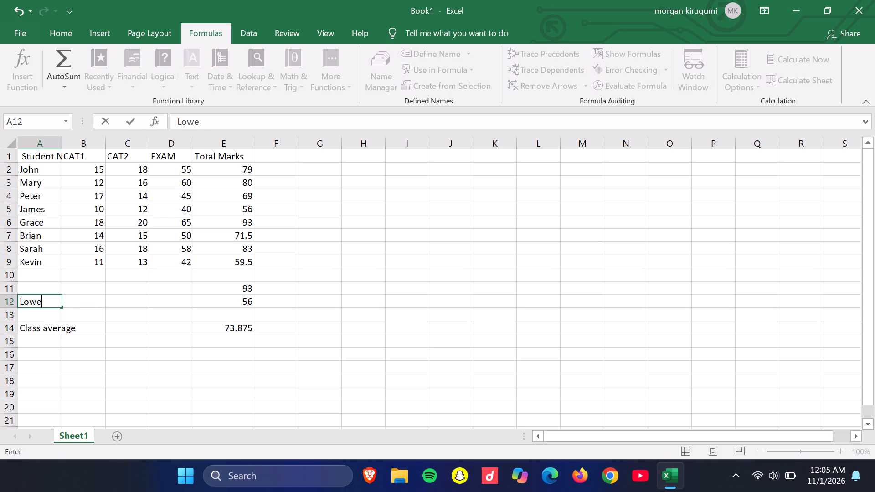
pyautogui.write('re')
pyautogui.press('BackSpace')
pyautogui.write('ade')
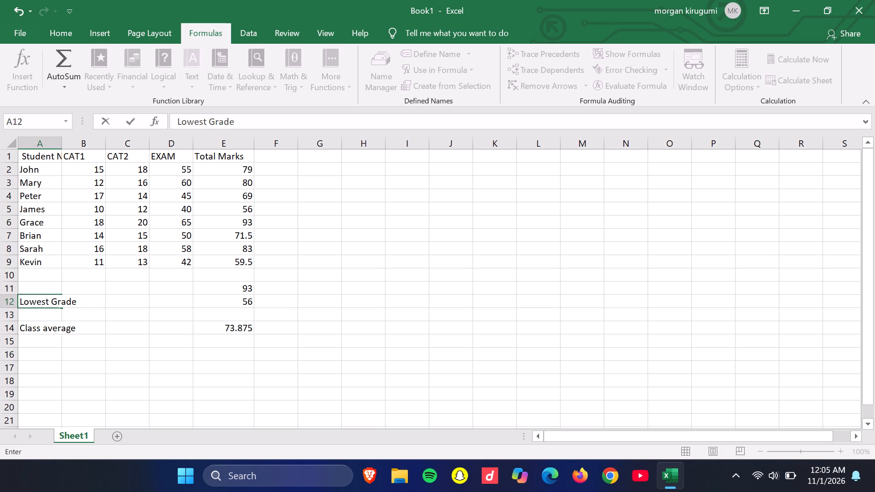
pyautogui.press('Up')
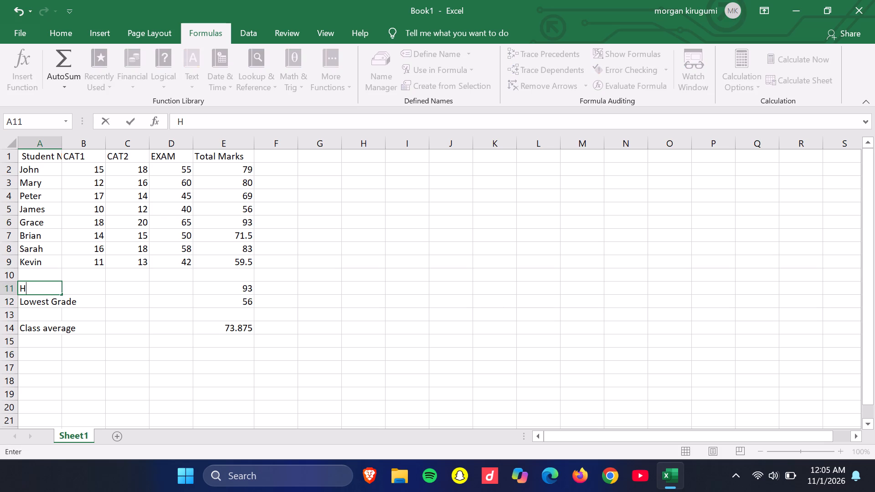
# Enter the label Highest grade in cell A11, on the row of the maximum total.
pyautogui.write('ighs')
pyautogui.press('BackSpace')
pyautogui.write('est')
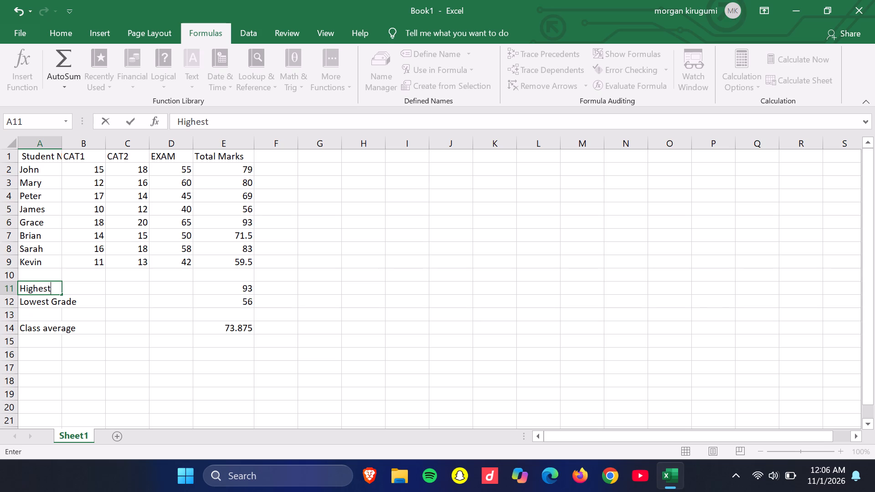
pyautogui.press('space')
pyautogui.write('grade')
pyautogui.press('Return')
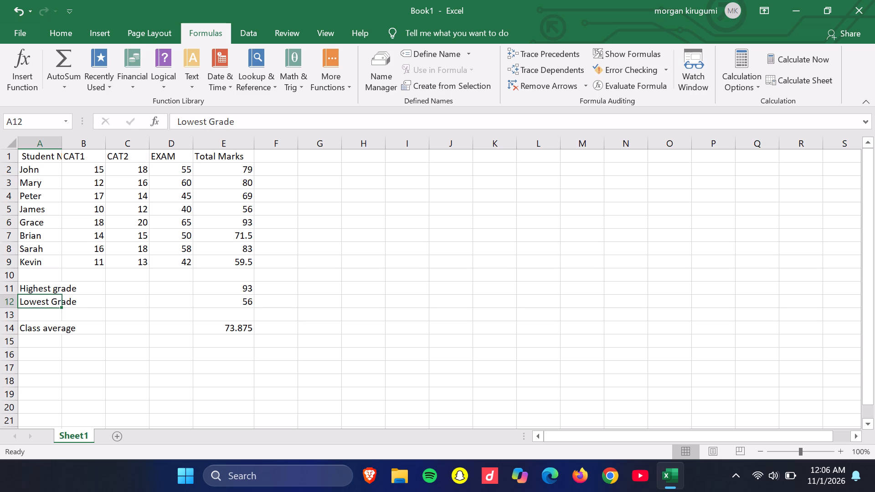
# Apply the Vertical Text orientation to the Total Marks values in cells E2 to E9.
pyautogui.moveTo(222, 265); pyautogui.dragTo(233, 172)
pyautogui.rightClick(233, 172)
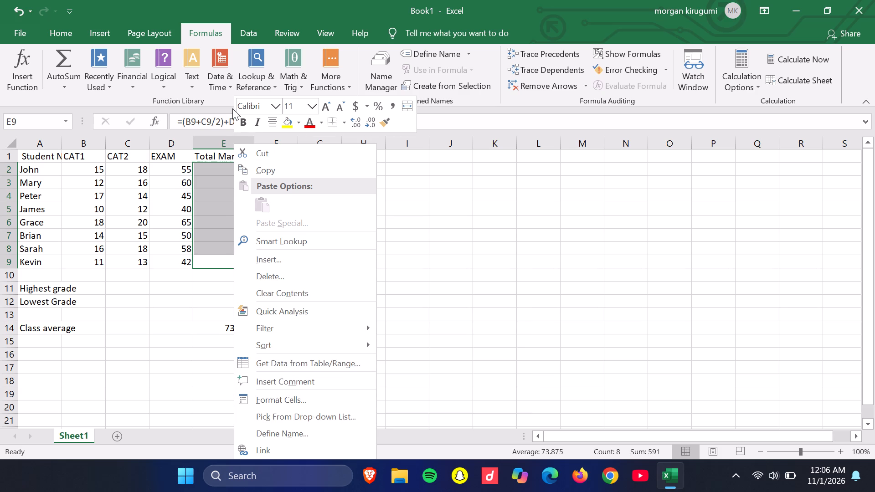
pyautogui.click(103, 33)
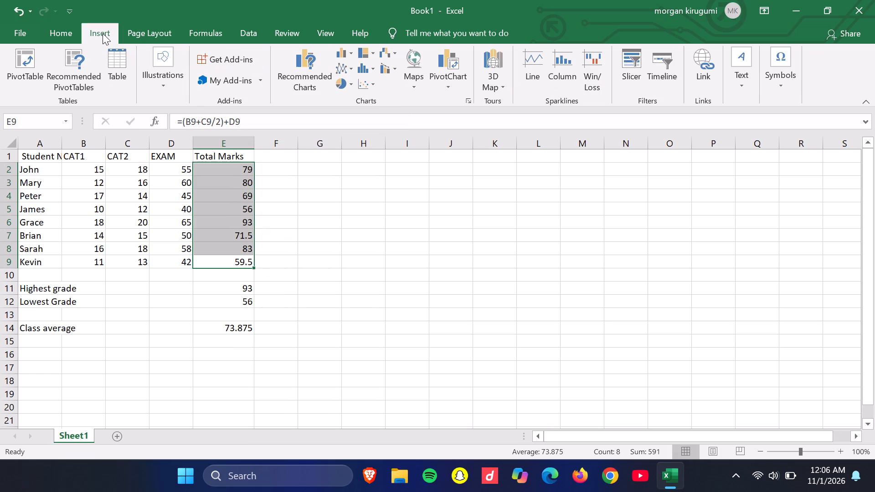
pyautogui.click(65, 31)
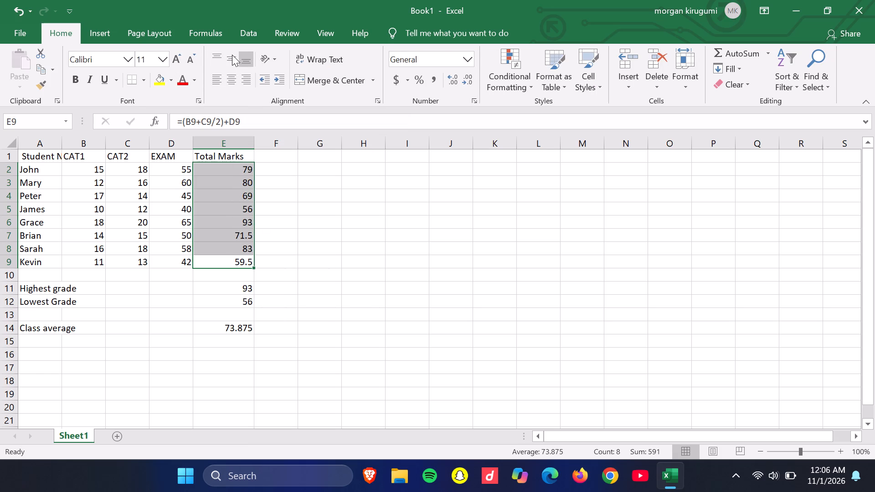
pyautogui.click(277, 61)
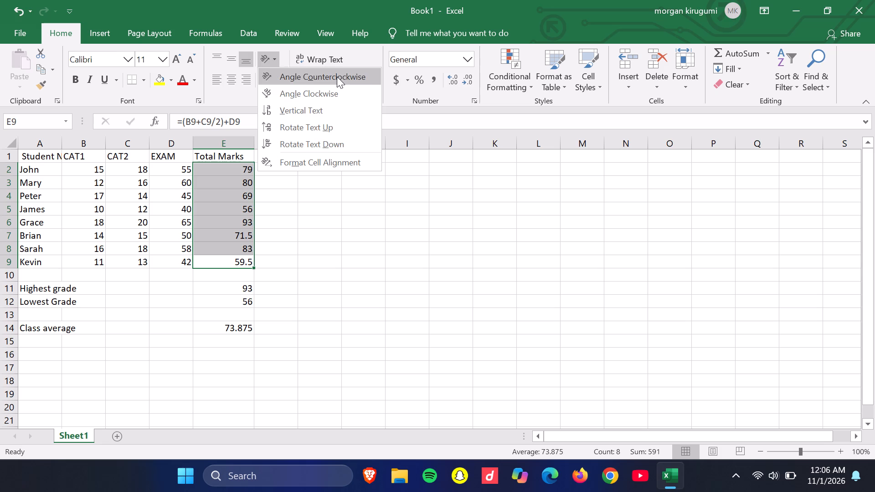
pyautogui.click(324, 107)
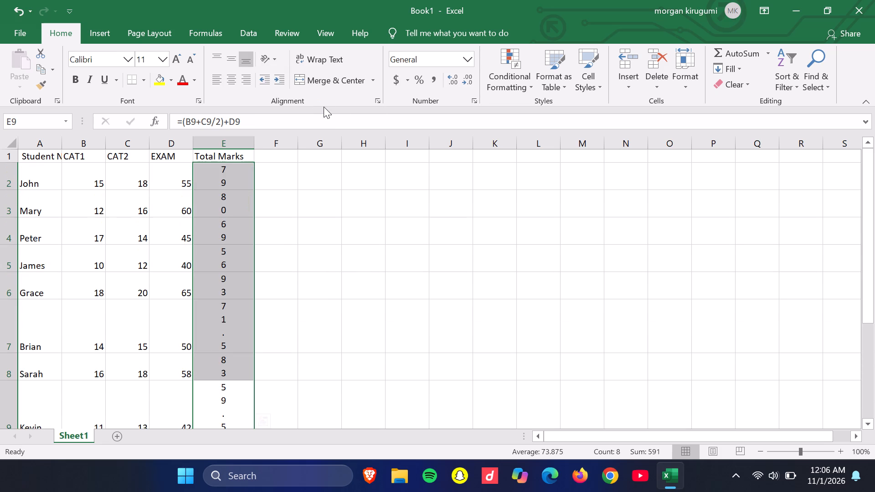
# Undo the Vertical Text orientation on the Total Marks values.
pyautogui.click(16, 3)
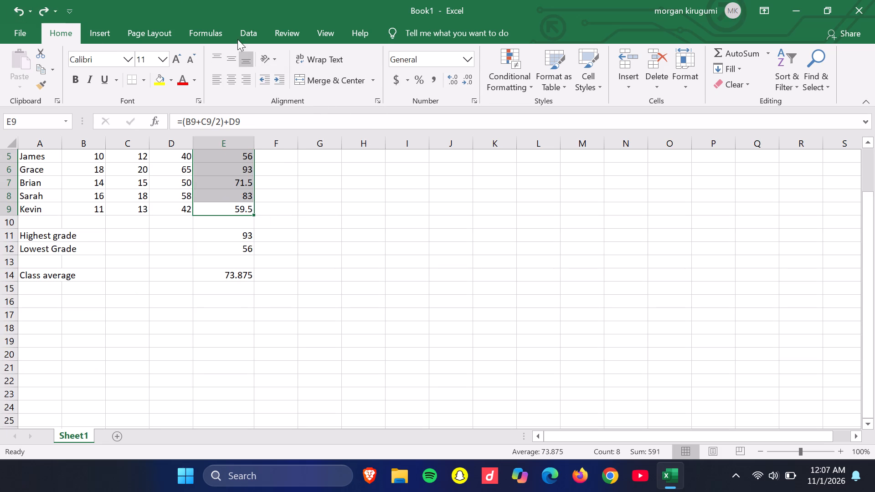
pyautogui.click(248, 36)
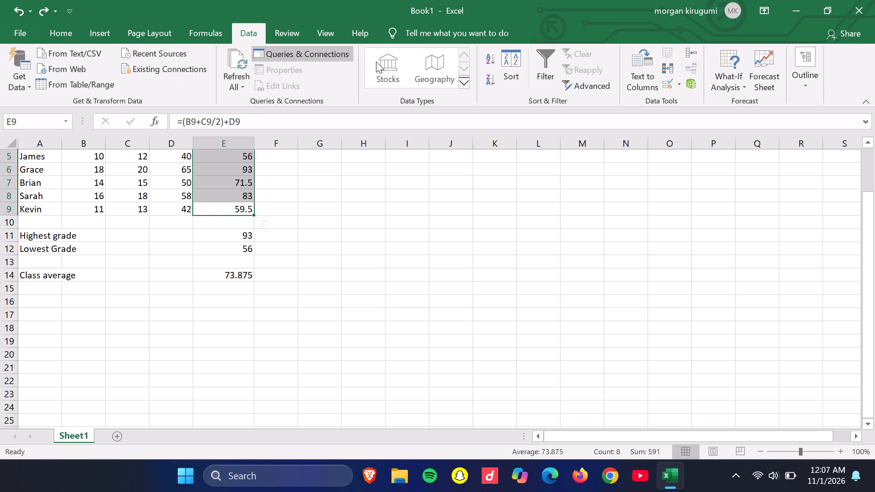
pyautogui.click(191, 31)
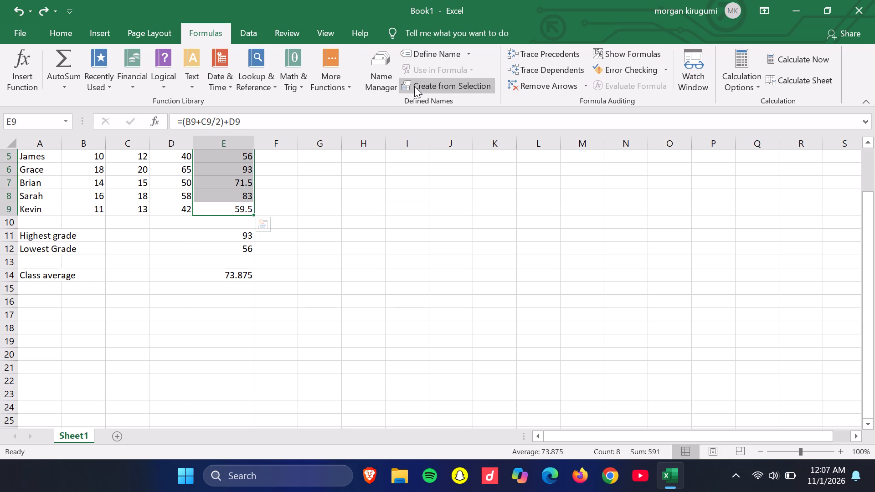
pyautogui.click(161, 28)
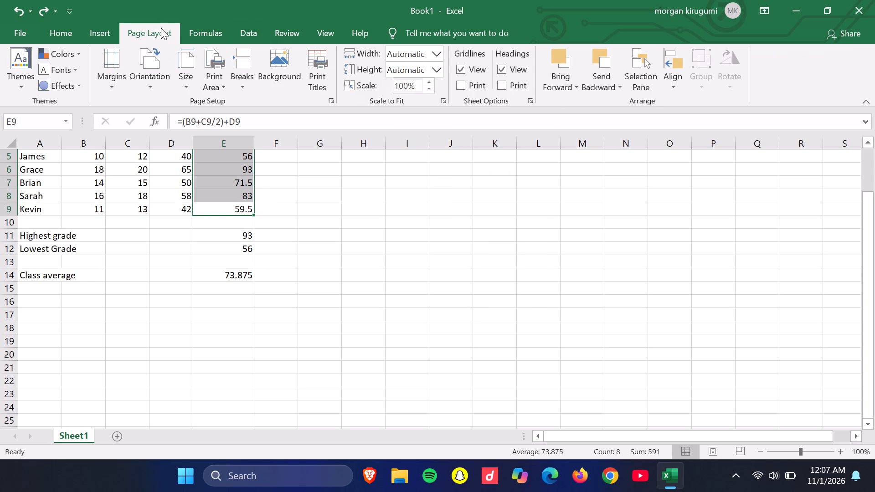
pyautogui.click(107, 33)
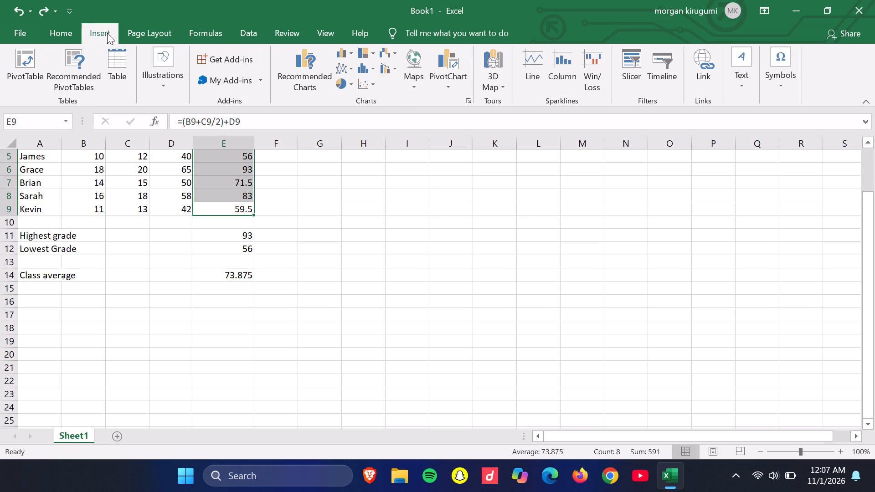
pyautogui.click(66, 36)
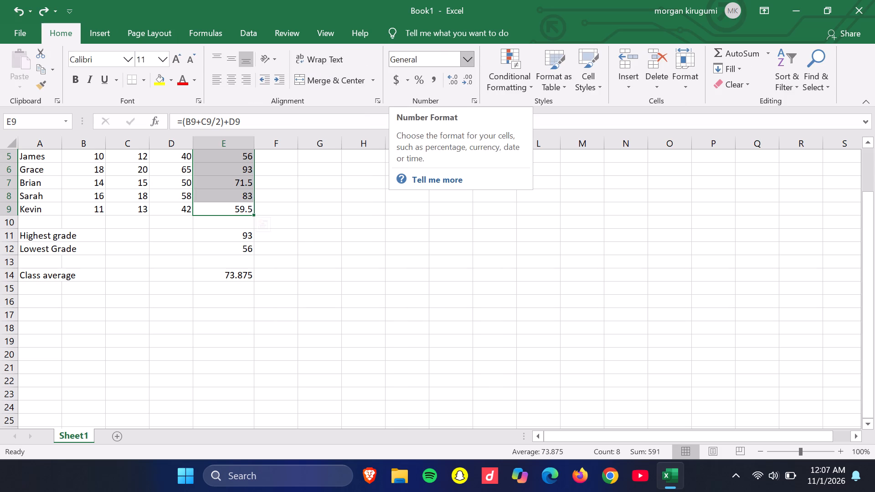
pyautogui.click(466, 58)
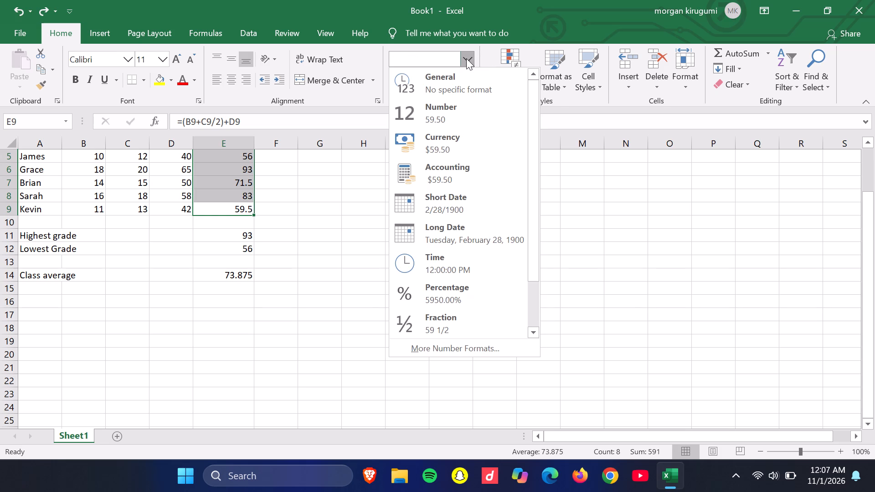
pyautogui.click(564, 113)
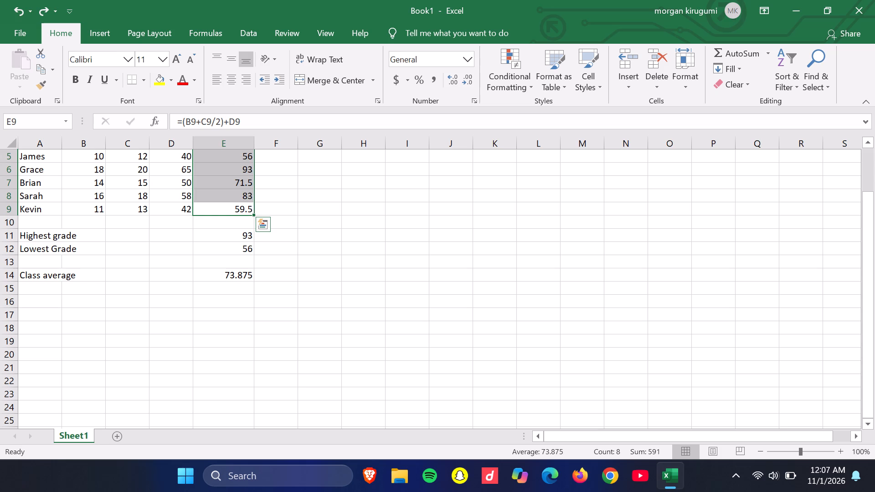
# Centre the Total Marks values in cells E2 to E9 horizontally.
pyautogui.rightClick(223, 166)
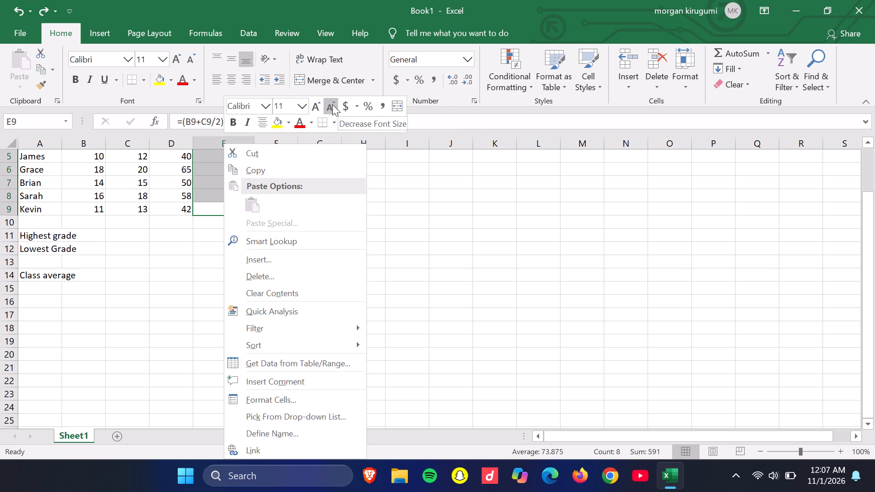
pyautogui.click(261, 121)
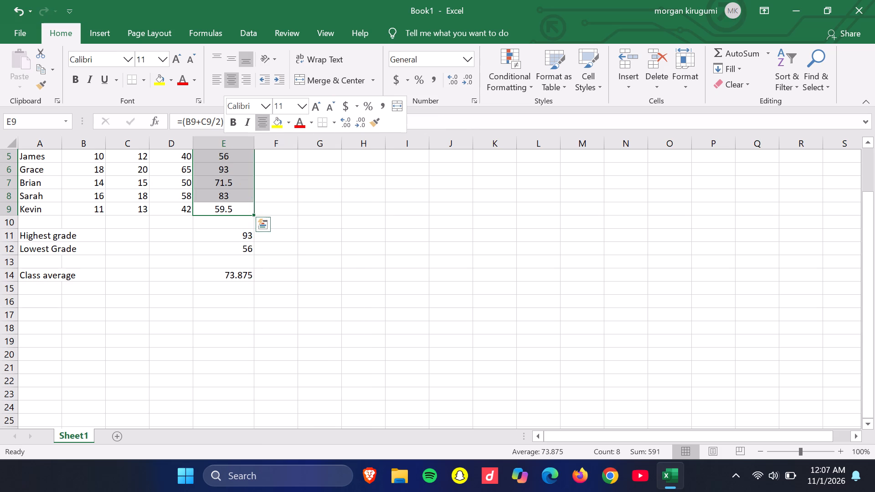
# Sort the Total Marks from largest to smallest, expanding the selection so each student's whole row moves along.
pyautogui.rightClick(223, 168)
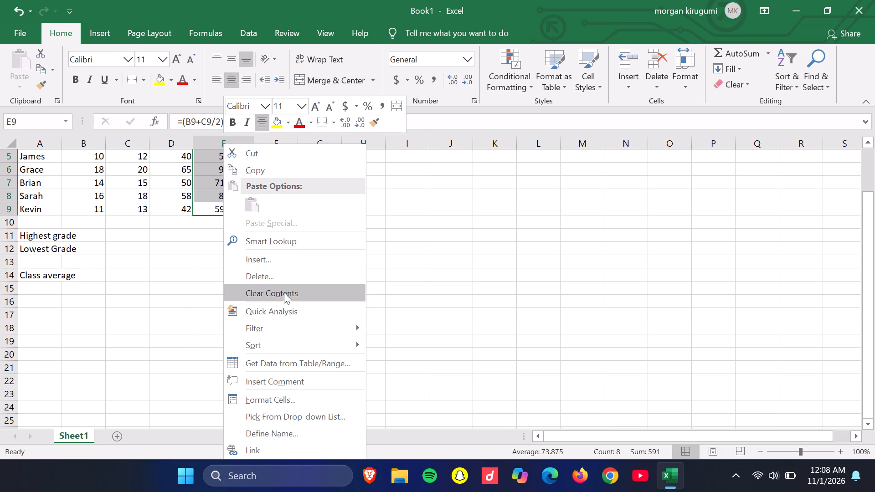
pyautogui.scroll(-1, 305, 256)
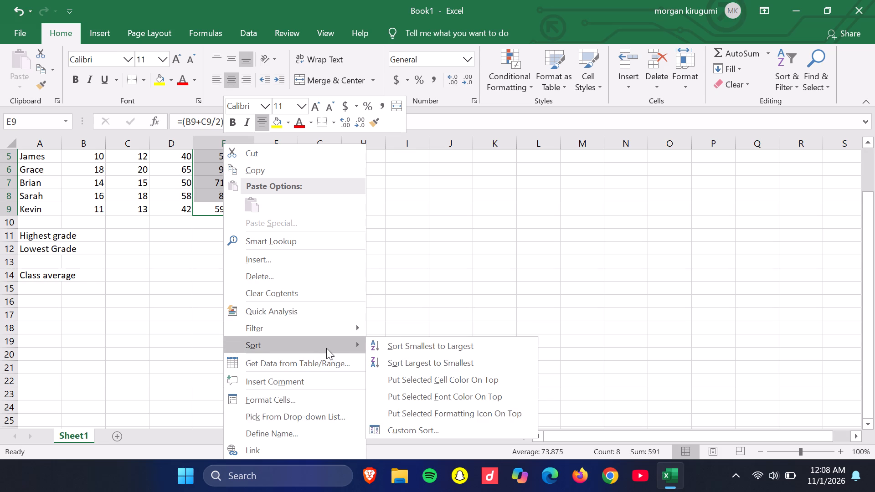
pyautogui.click(404, 361)
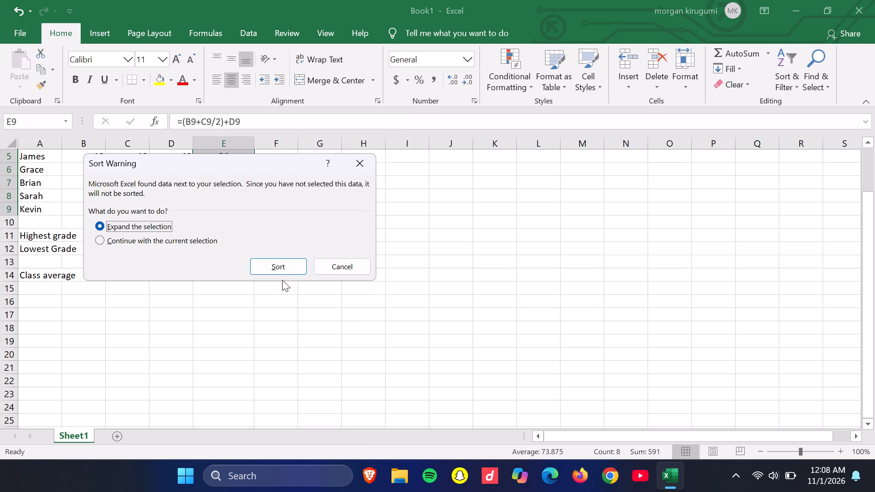
pyautogui.click(281, 269)
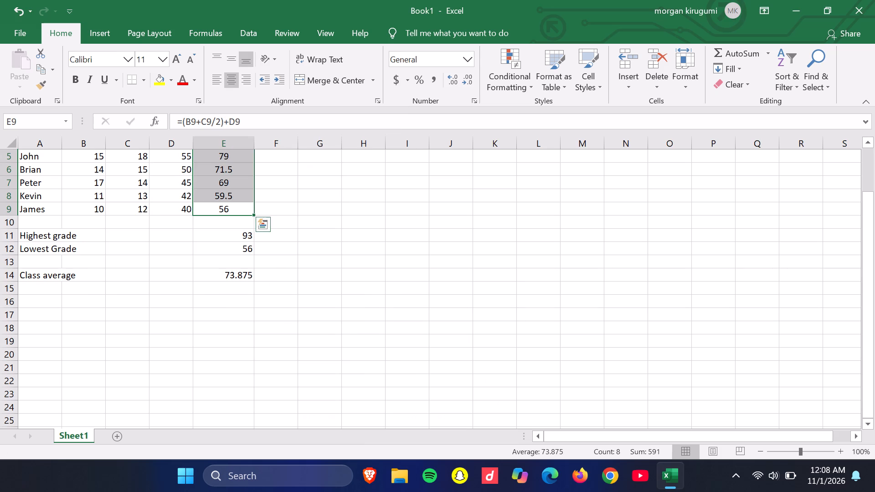
# Insert an IF function in cell E17 and enter >50 as its logical test.
pyautogui.scroll(4, 141, 262)
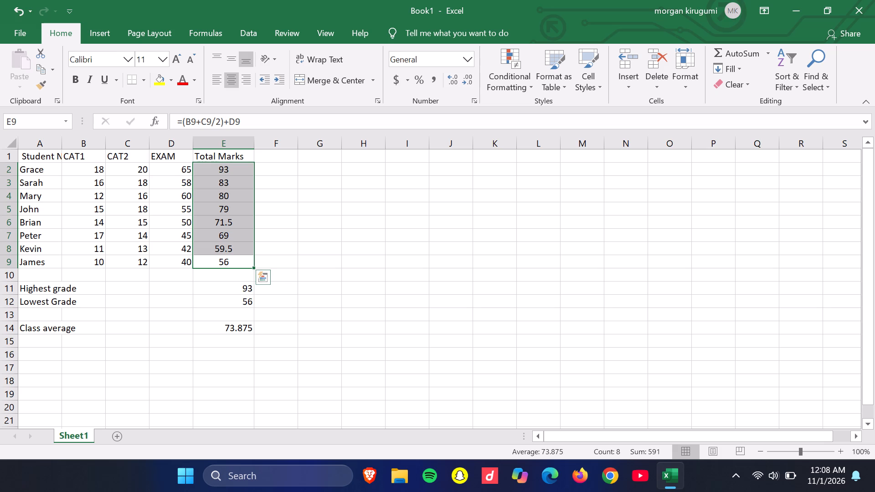
pyautogui.click(239, 361)
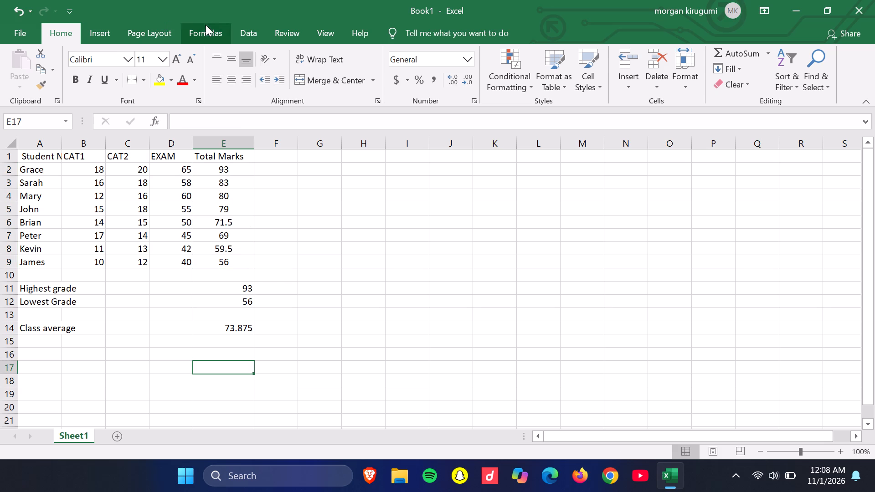
pyautogui.click(206, 25)
pyautogui.click(15, 62)
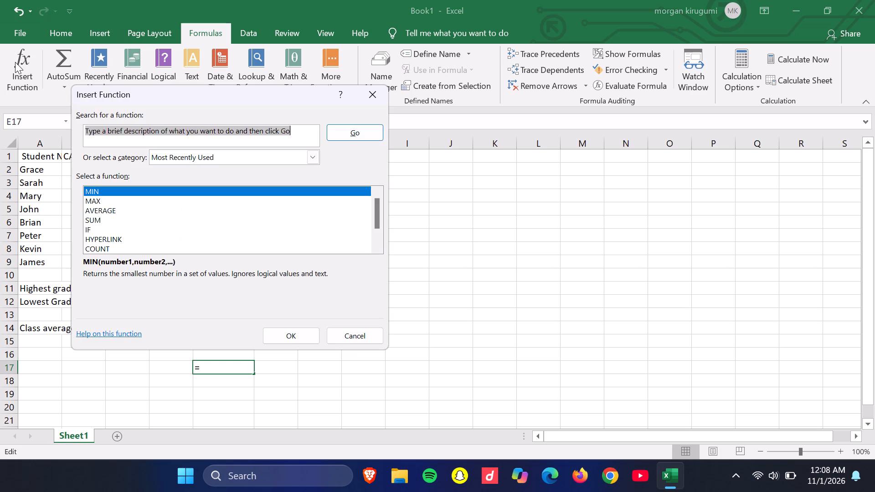
pyautogui.click(93, 231)
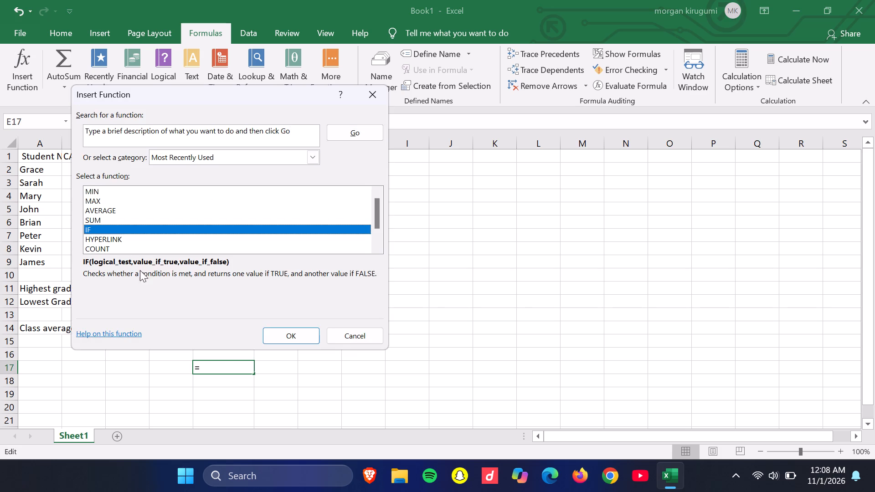
pyautogui.click(283, 329)
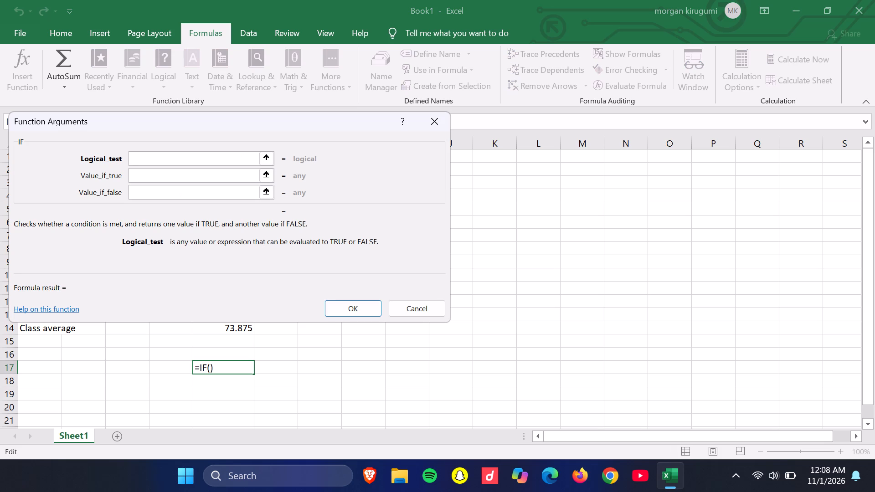
pyautogui.hotkey('shift', '>')
pyautogui.write('50')
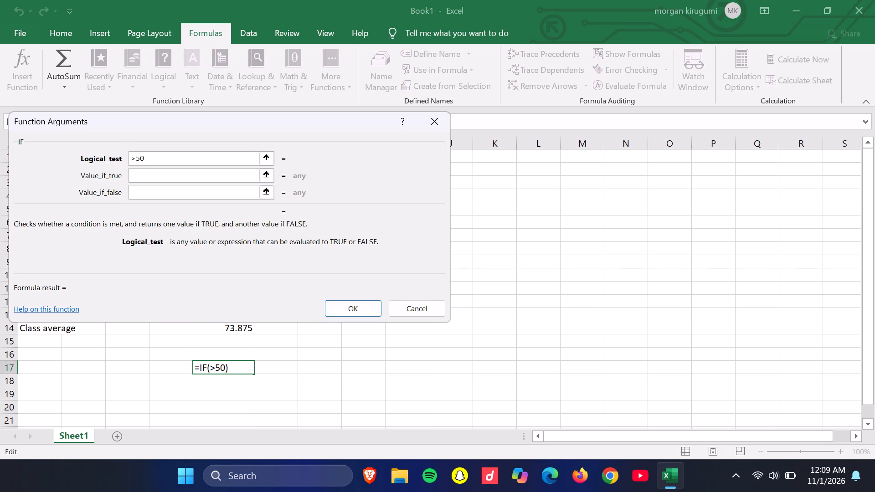
pyautogui.click(202, 181)
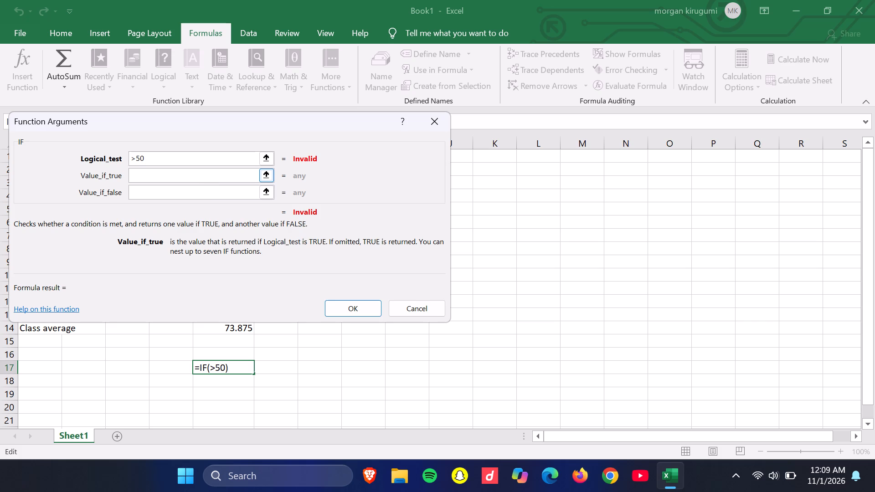
pyautogui.click(203, 174)
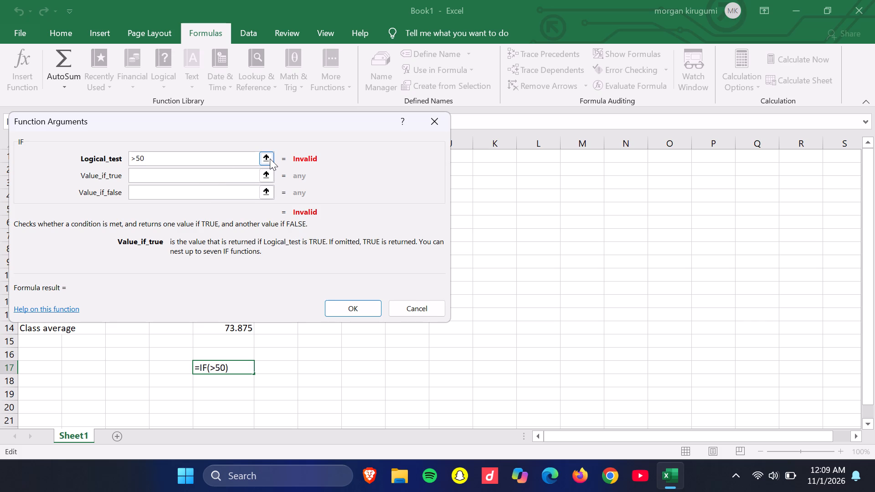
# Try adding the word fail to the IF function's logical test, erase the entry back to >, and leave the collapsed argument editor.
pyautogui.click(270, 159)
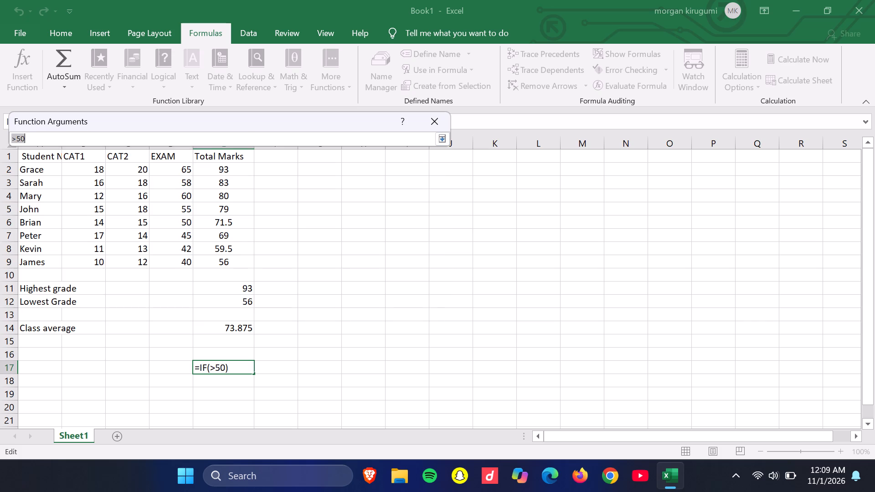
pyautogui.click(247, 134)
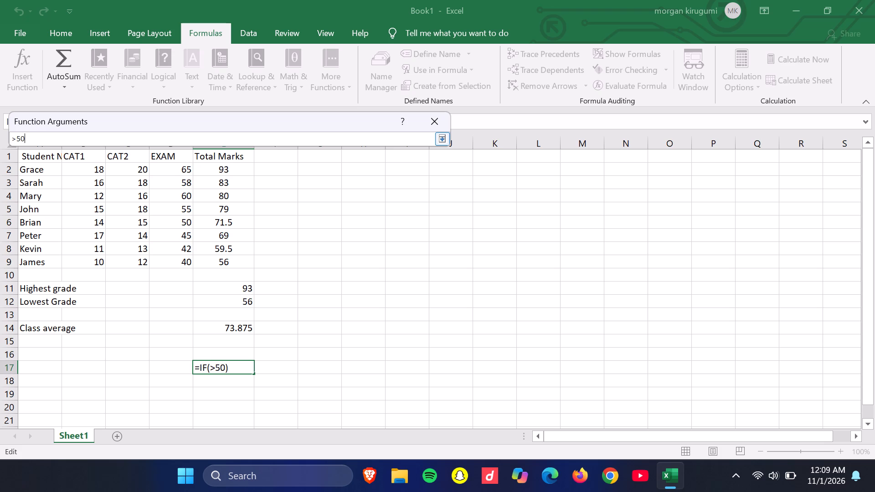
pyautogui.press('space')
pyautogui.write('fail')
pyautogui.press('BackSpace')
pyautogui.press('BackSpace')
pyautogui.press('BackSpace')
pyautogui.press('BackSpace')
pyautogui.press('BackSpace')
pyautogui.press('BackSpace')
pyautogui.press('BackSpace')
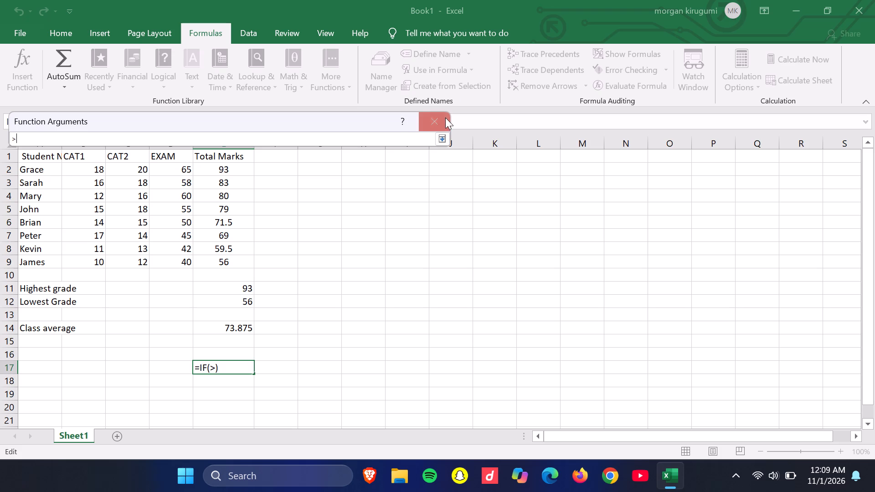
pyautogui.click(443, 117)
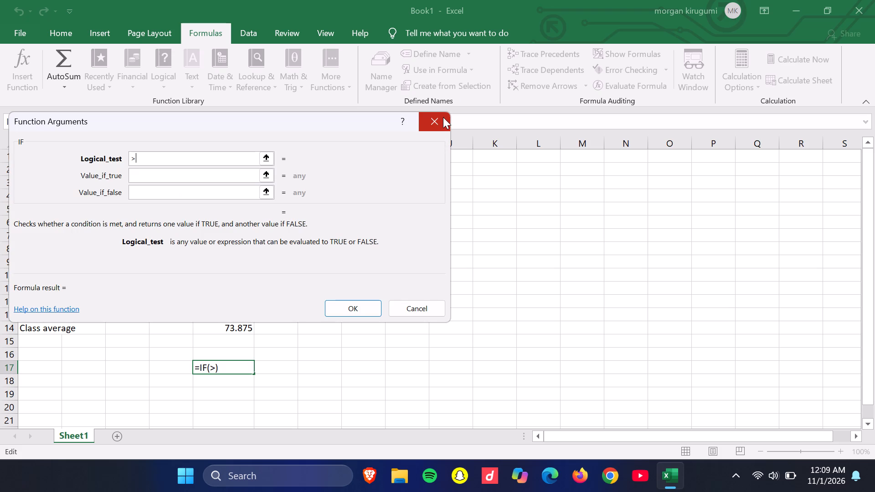
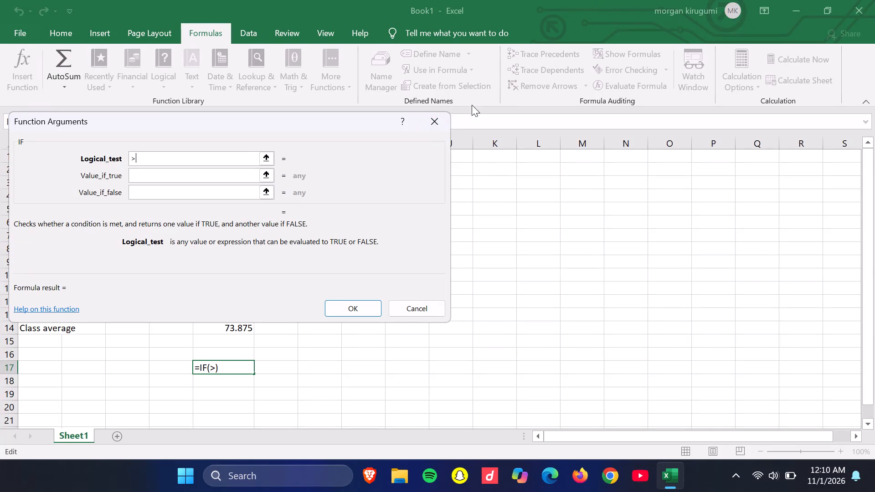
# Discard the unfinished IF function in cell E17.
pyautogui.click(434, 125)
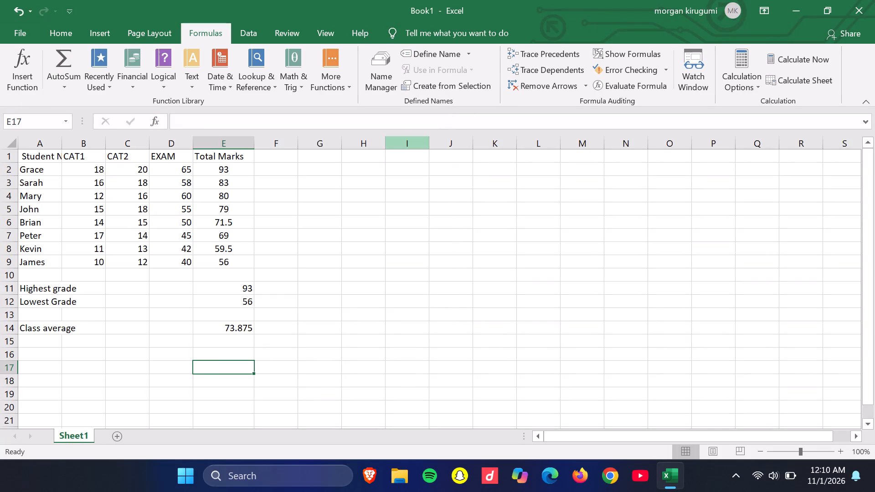
# Start an IF formula in cell F2, beside the first student's Total Marks, with e2>50 as its logical test.
pyautogui.click(285, 168)
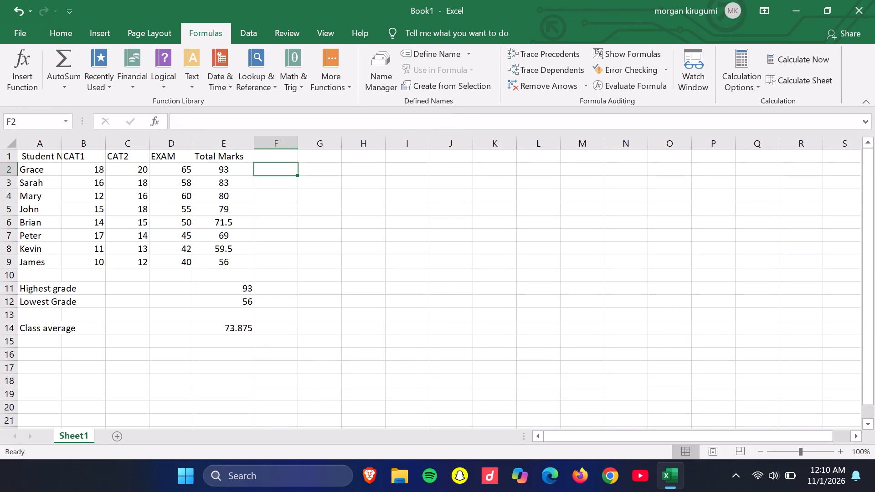
pyautogui.press('=')
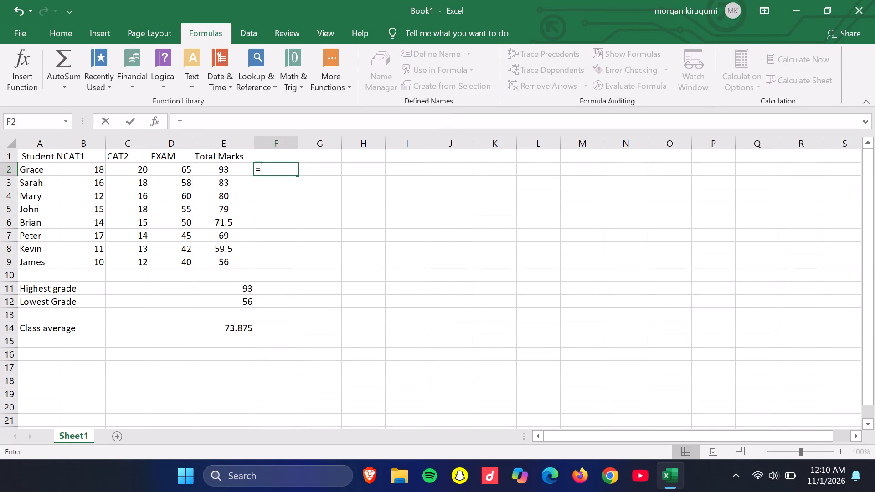
pyautogui.write('if')
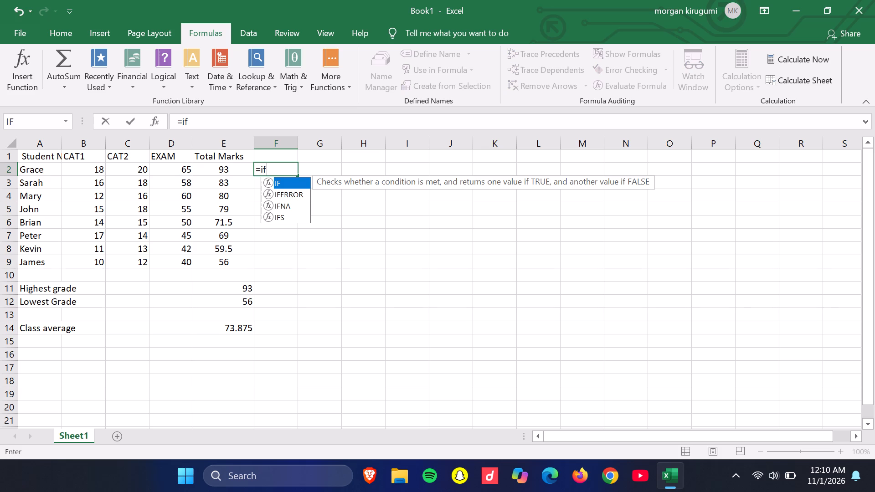
pyautogui.write('()')
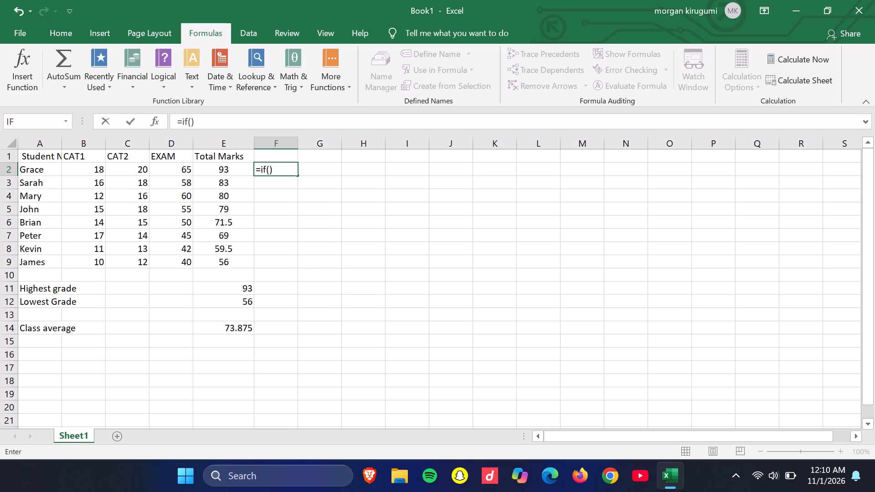
pyautogui.press('Left')
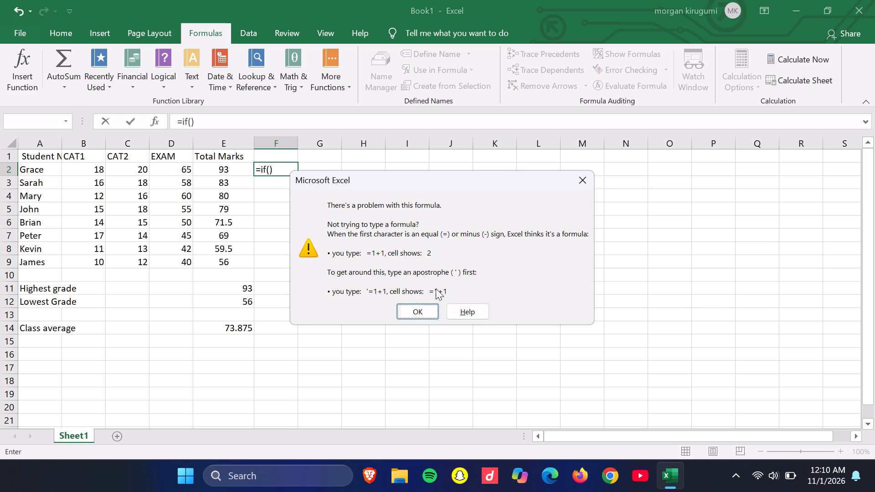
pyautogui.click(427, 312)
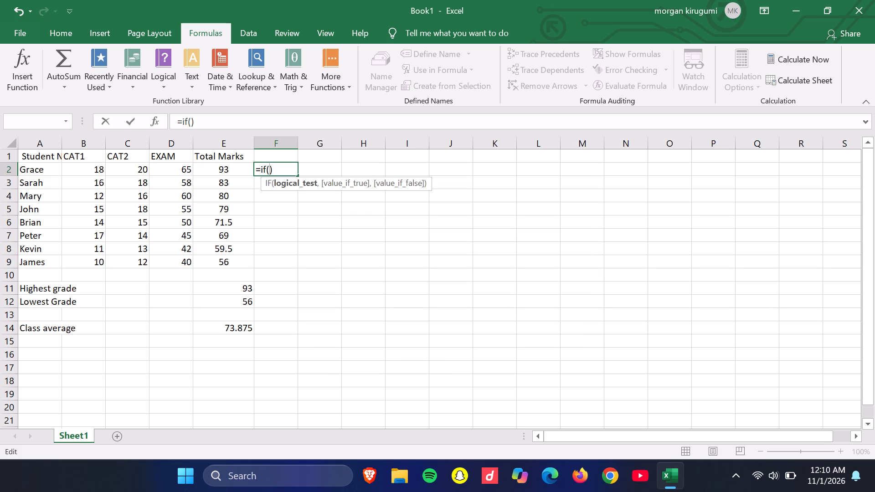
pyautogui.write('d2')
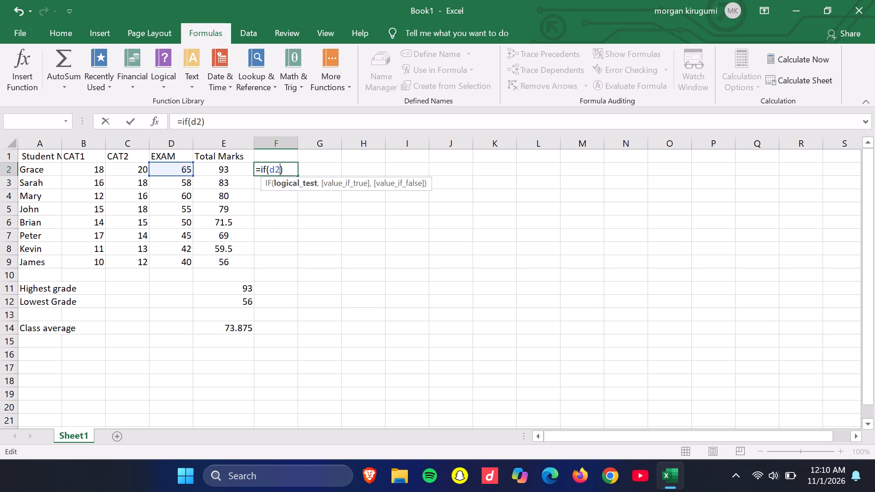
pyautogui.press('BackSpace')
pyautogui.press('BackSpace')
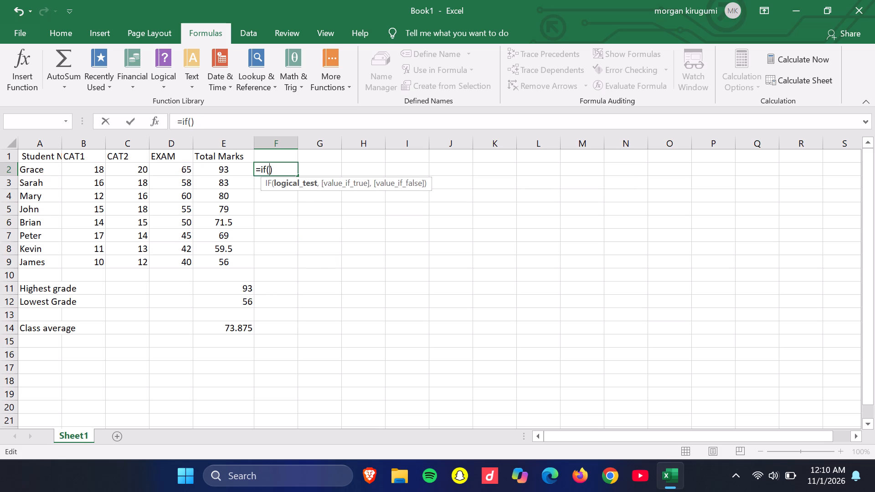
pyautogui.write('e2')
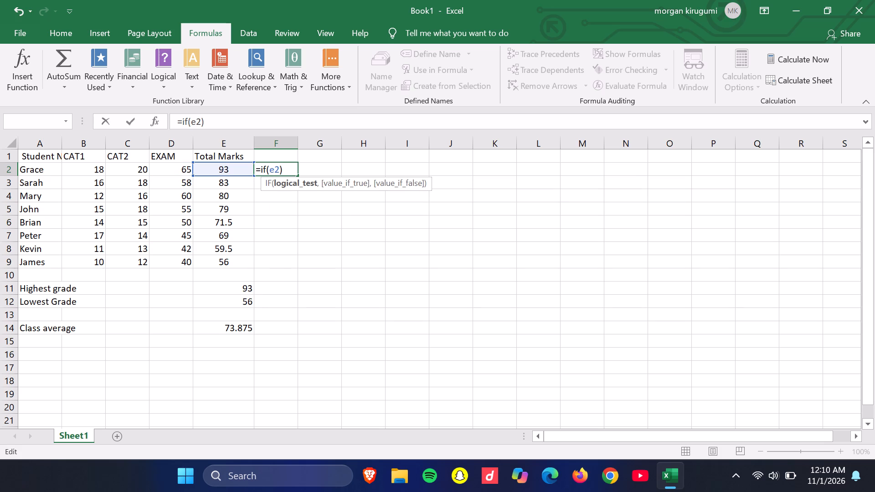
pyautogui.hotkey('shift', '>')
pyautogui.write('50')
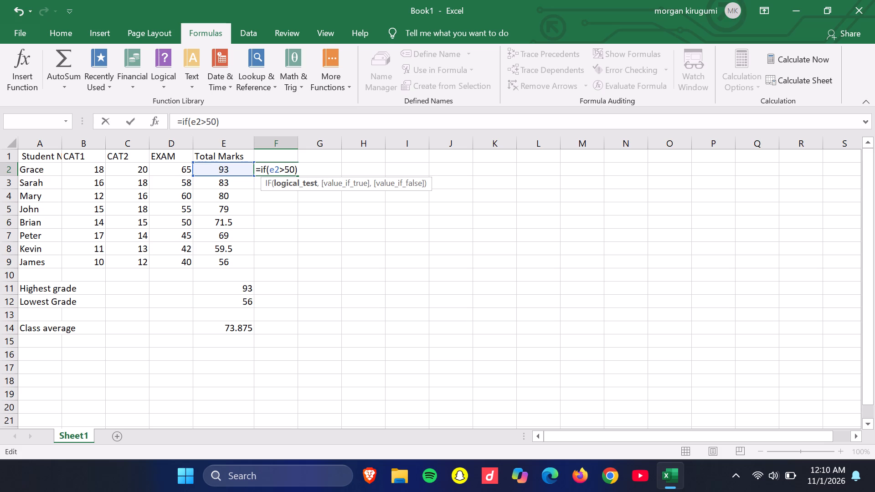
# Complete the IF formula in F2 with "pass" as the true value and "fail" as the false value.
pyautogui.press(',')
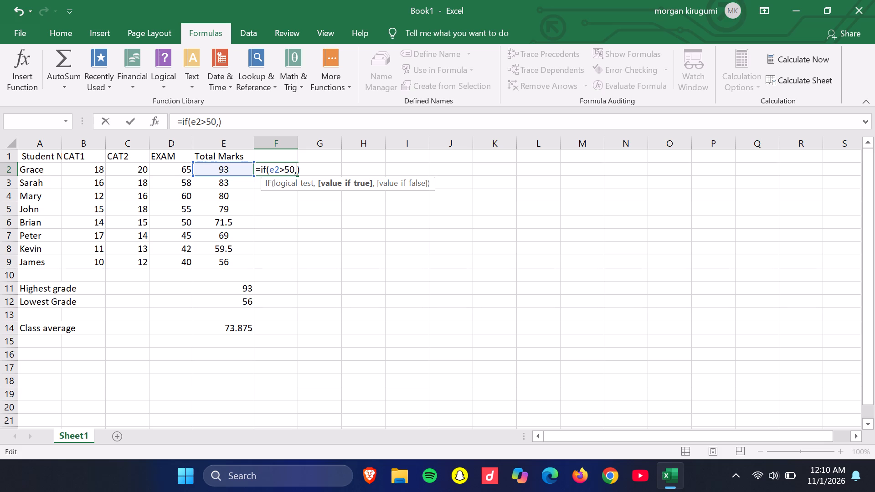
pyautogui.hotkey('shift', '"')
pyautogui.write('pass')
pyautogui.hotkey('shift', '"')
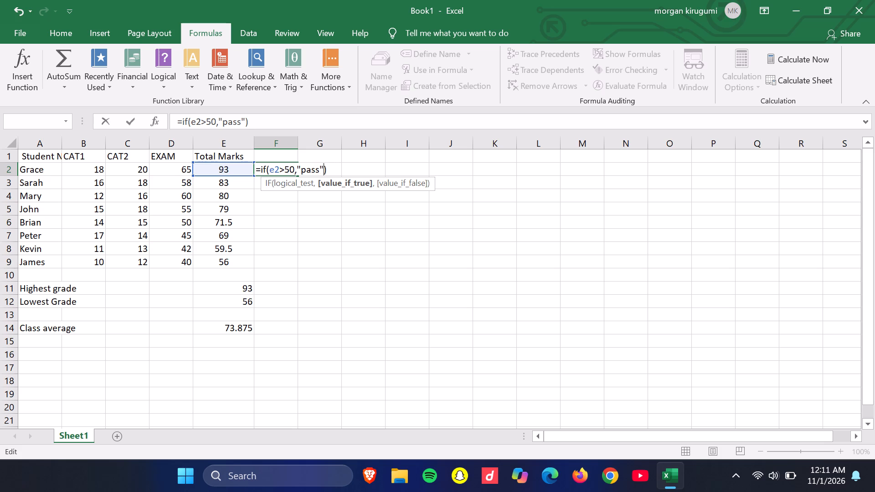
pyautogui.press(',')
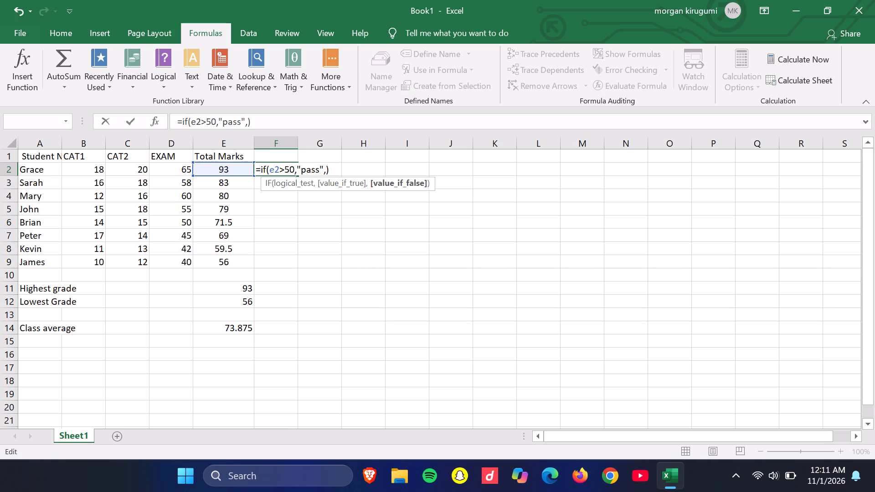
pyautogui.write('fail')
pyautogui.press('BackSpace')
pyautogui.press('BackSpace')
pyautogui.press('BackSpace')
pyautogui.press('BackSpace')
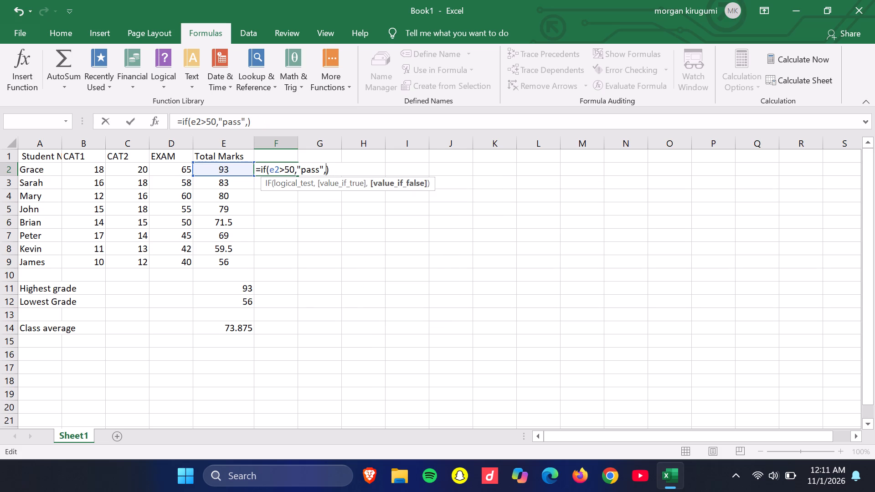
pyautogui.hotkey('shift', '?')
pyautogui.press('BackSpace')
pyautogui.hotkey('shift', '"')
pyautogui.write('fail')
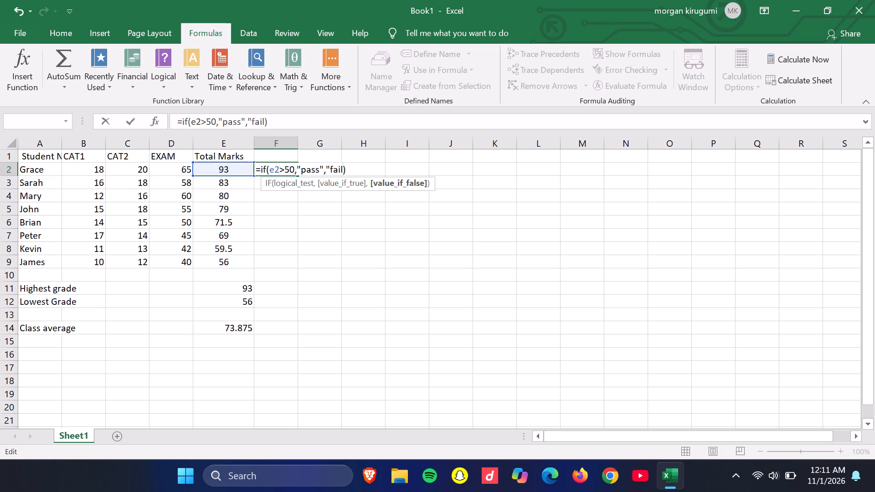
pyautogui.hotkey('shift', '"')
pyautogui.press('Return')
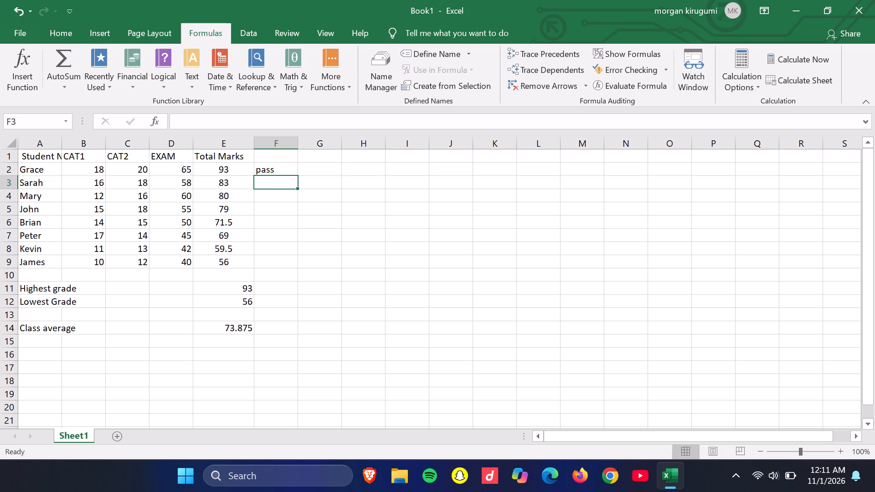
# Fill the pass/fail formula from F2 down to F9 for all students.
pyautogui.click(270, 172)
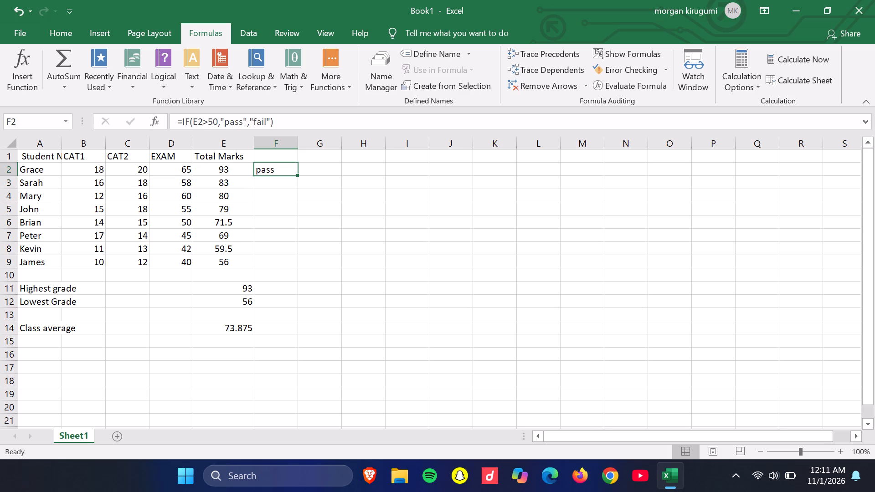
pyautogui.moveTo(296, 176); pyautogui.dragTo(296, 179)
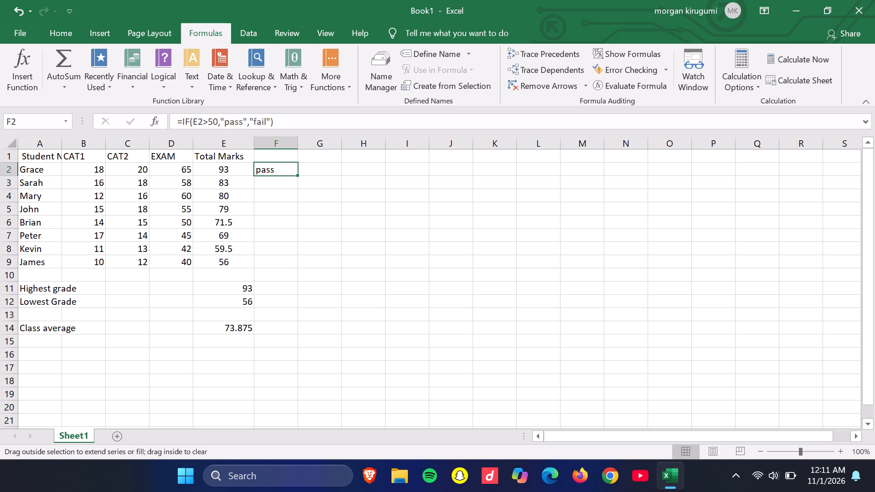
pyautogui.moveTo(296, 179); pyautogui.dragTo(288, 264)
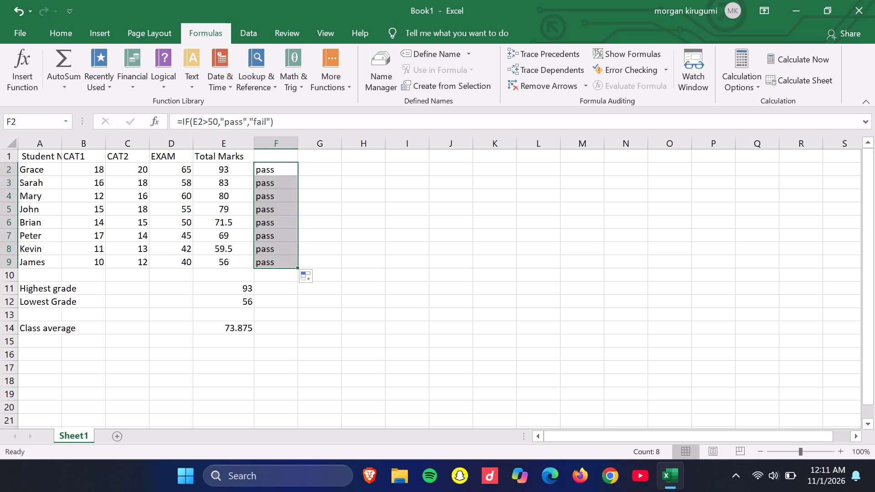
# Change the result texts in F2's IF formula to uppercase "PASS" and "FAIL".
pyautogui.click(229, 121)
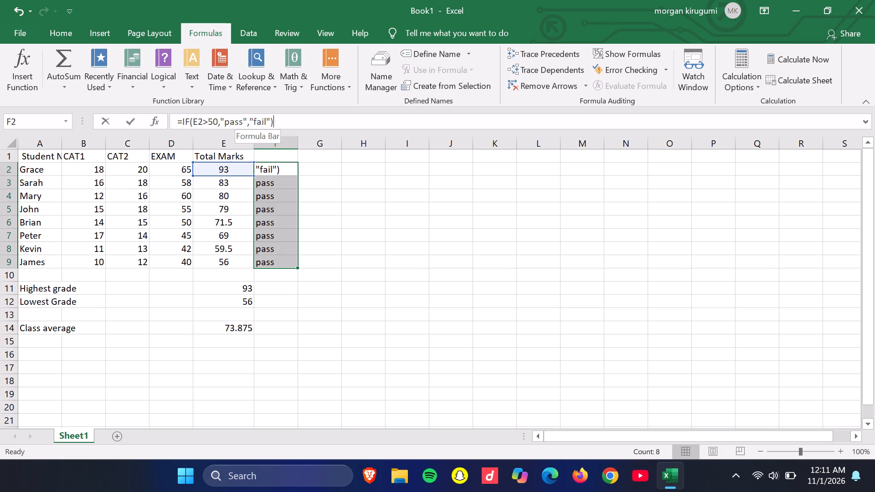
pyautogui.click(242, 121)
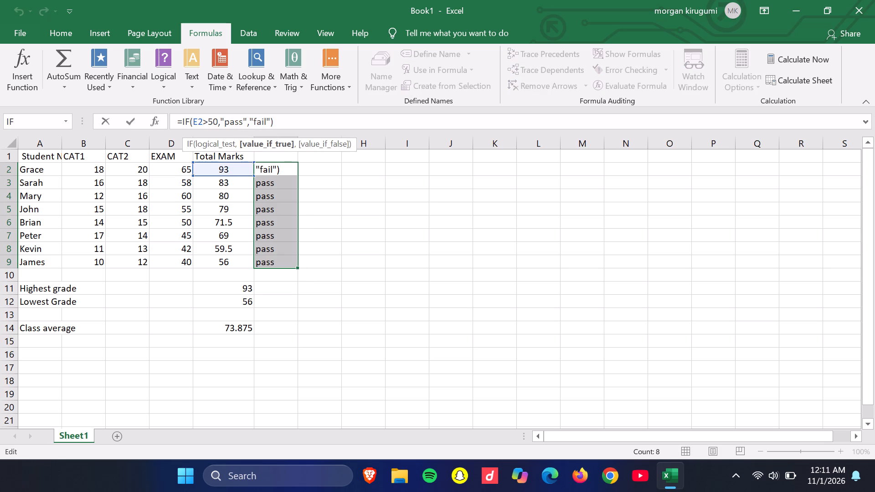
pyautogui.press('BackSpace')
pyautogui.press('BackSpace')
pyautogui.press('BackSpace')
pyautogui.press('BackSpace')
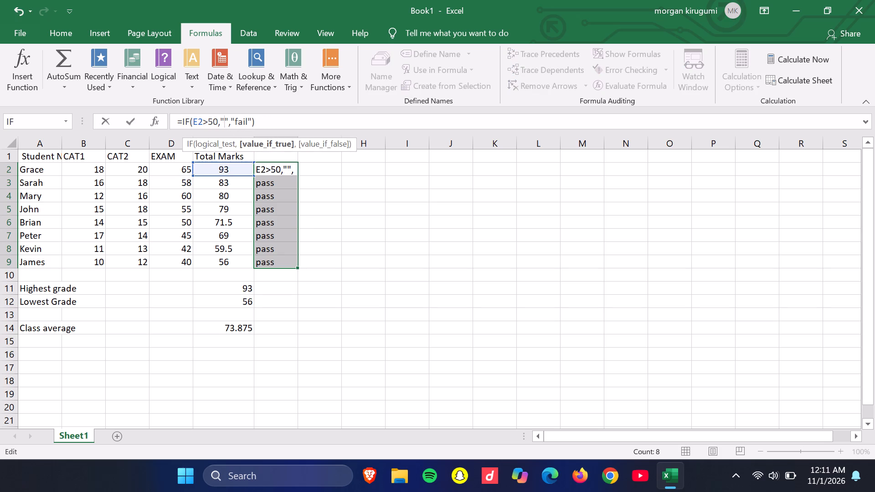
pyautogui.write('PASS')
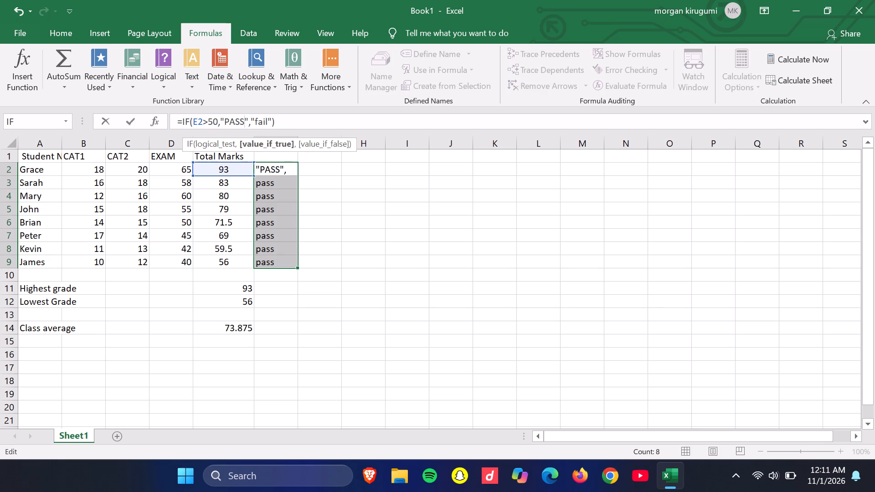
pyautogui.click(266, 120)
pyautogui.click(267, 121)
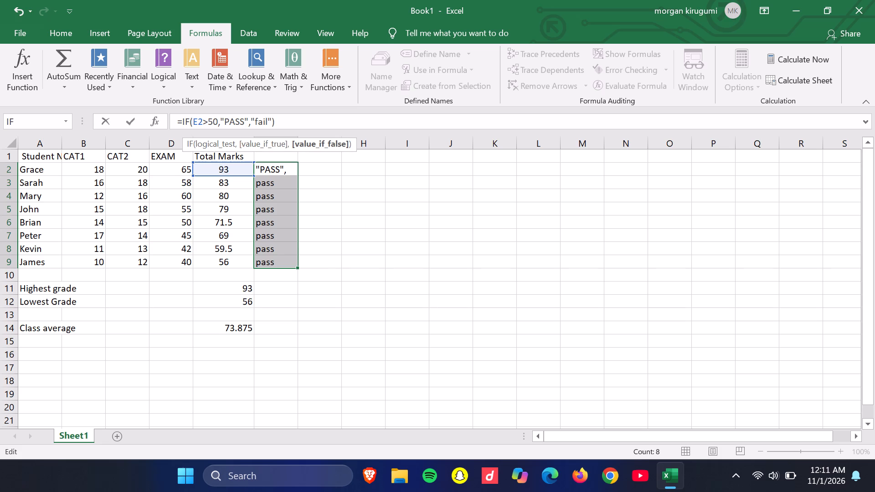
pyautogui.press('BackSpace')
pyautogui.press('BackSpace')
pyautogui.press('BackSpace')
pyautogui.press('BackSpace')
pyautogui.write('FA')
pyautogui.write('IL')
pyautogui.press('Return')
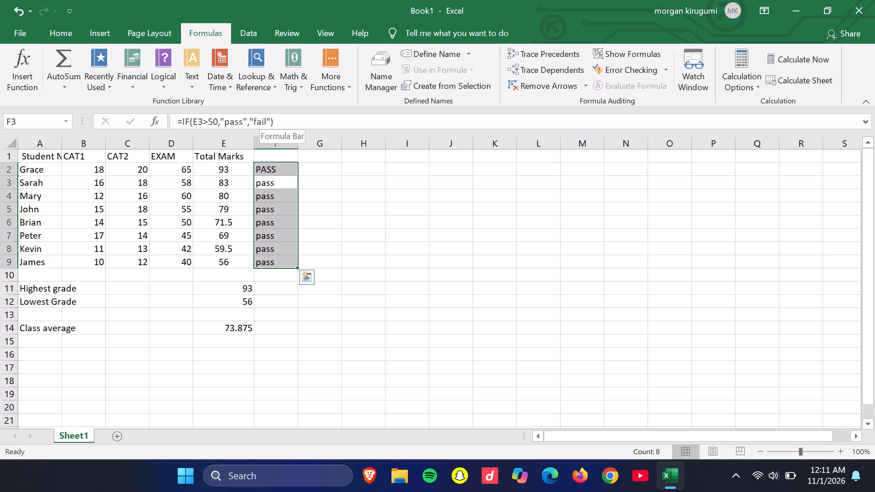
# Fill the uppercase PASS/FAIL formula from F2 down to F9 for all students.
pyautogui.click(291, 174)
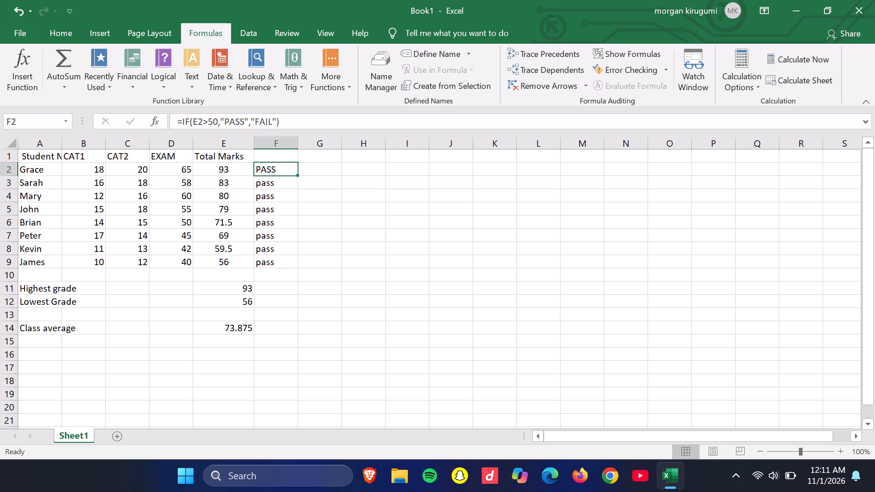
pyautogui.moveTo(298, 174); pyautogui.dragTo(291, 265)
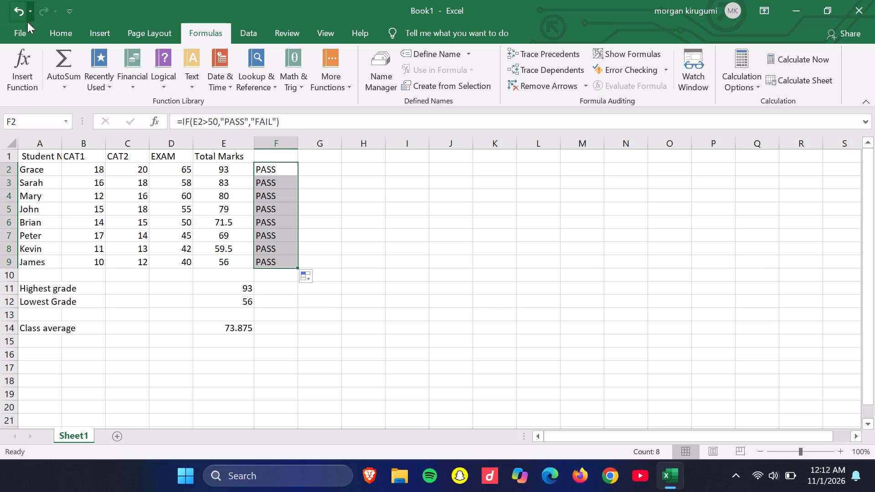
# Save the workbook as "Students grades" in the OneDrive Documents folder.
pyautogui.click(19, 34)
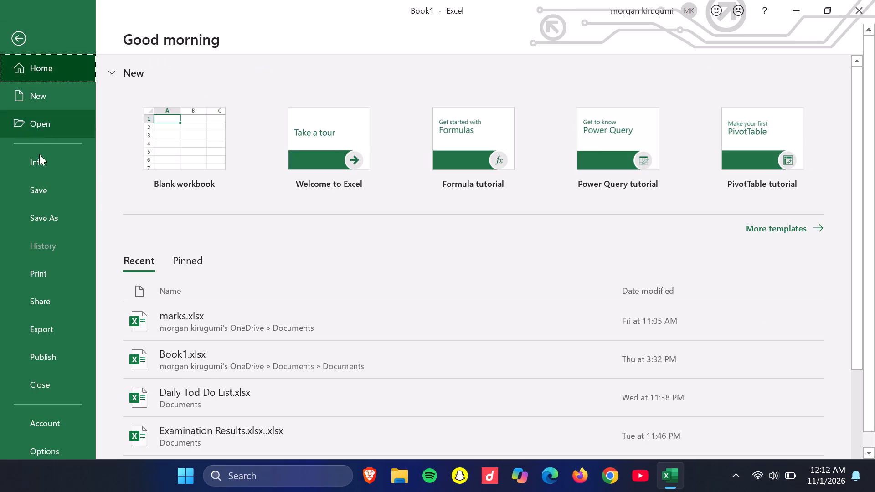
pyautogui.click(46, 197)
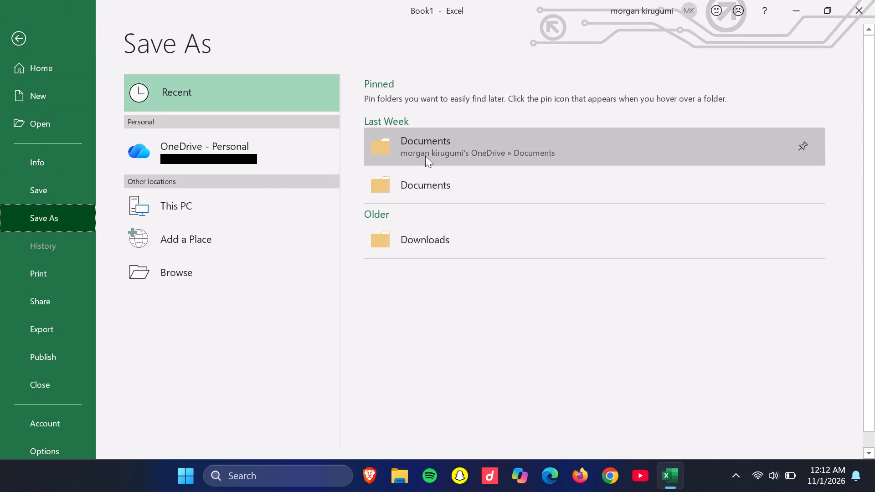
pyautogui.click(425, 156)
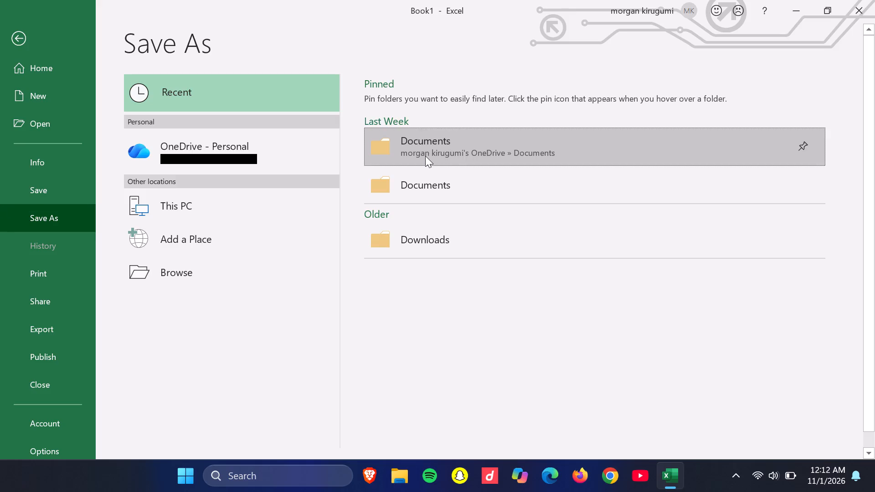
pyautogui.click(425, 156)
pyautogui.click(488, 146)
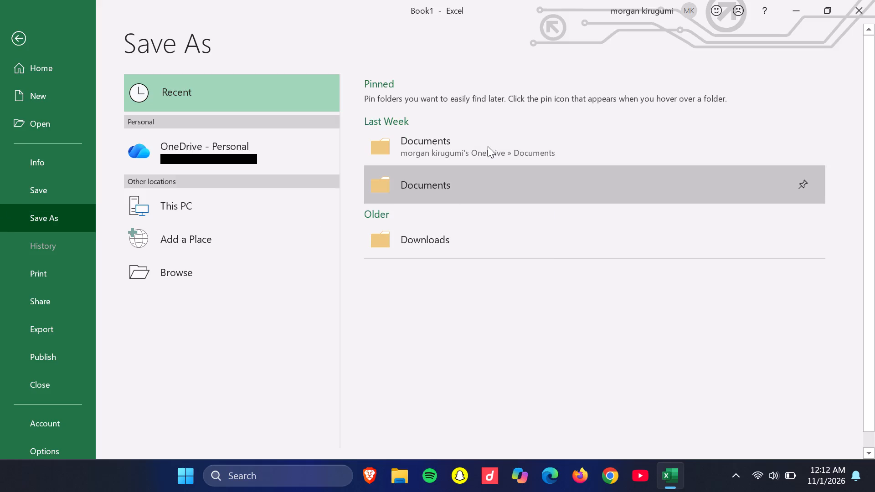
pyautogui.click(230, 213)
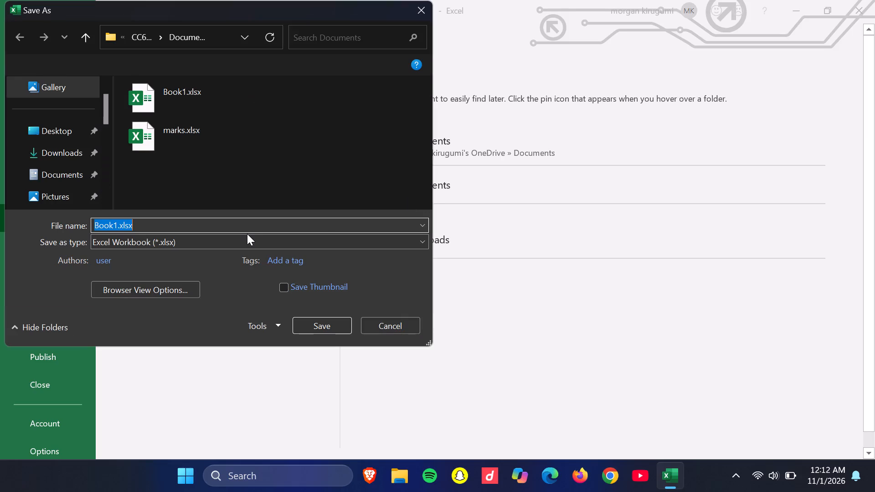
pyautogui.press('BackSpace')
pyautogui.press('s')
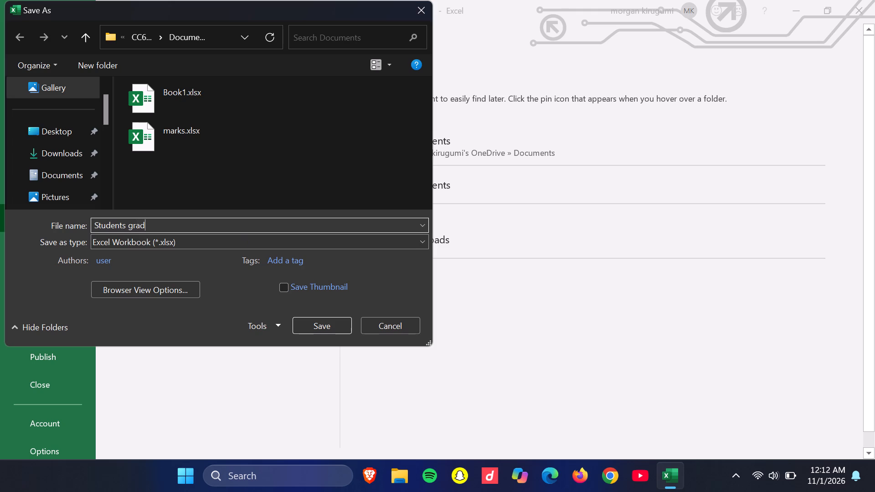
pyautogui.press('Return')
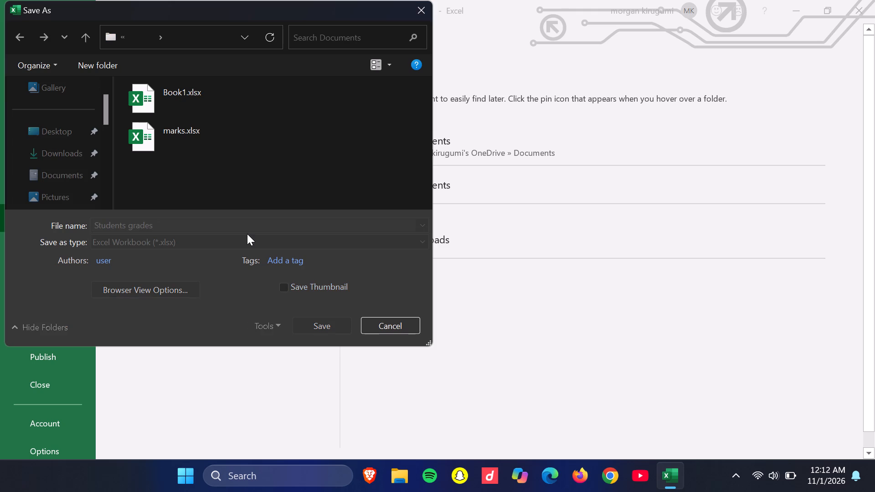
pyautogui.moveTo(247, 234); pyautogui.dragTo(424, 0)
pyautogui.moveTo(424, 0); pyautogui.dragTo(421, 3)
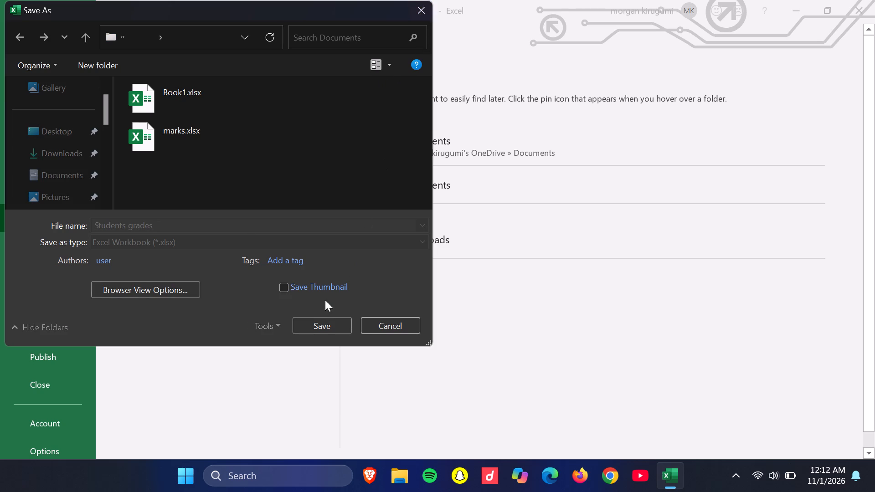
pyautogui.click(324, 325)
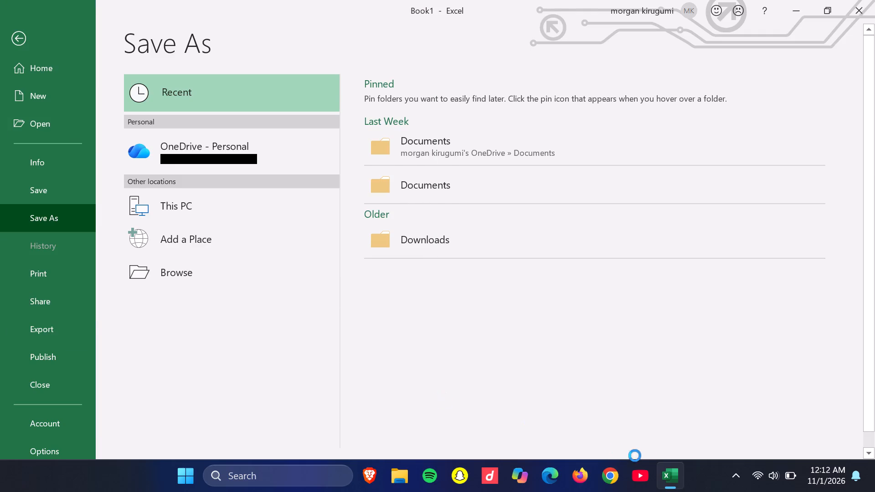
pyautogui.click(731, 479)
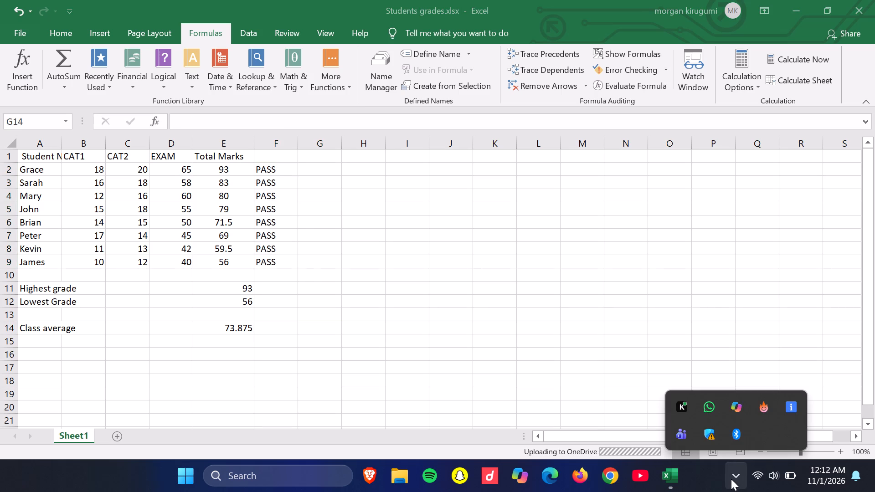